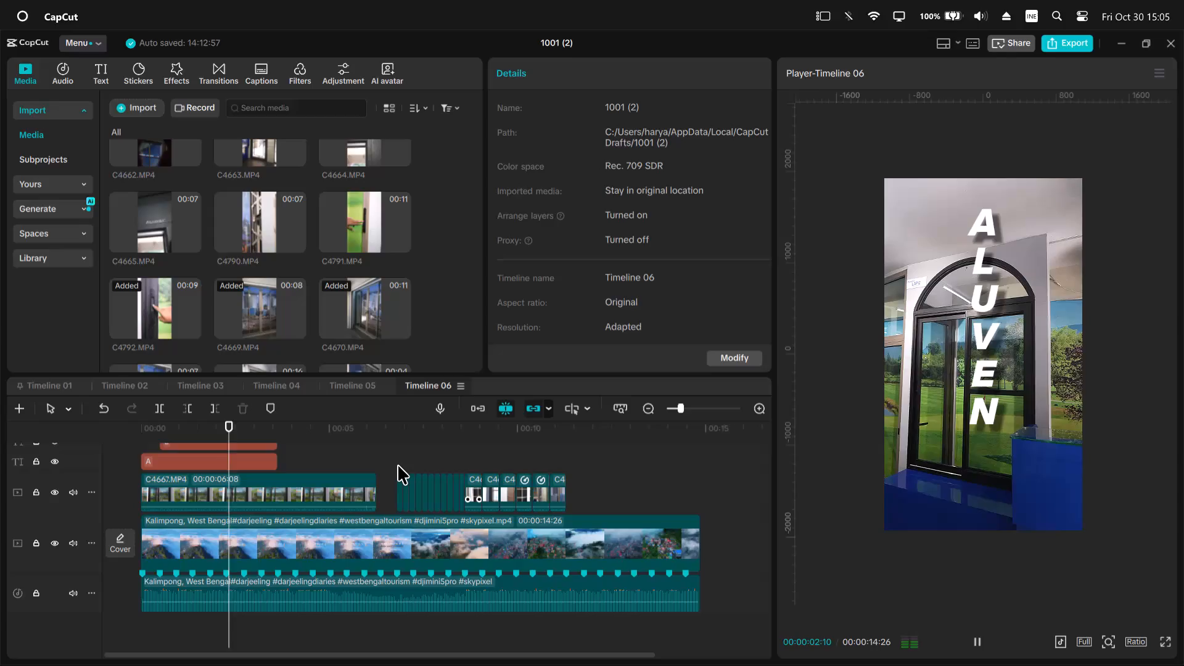
Play through the ALUVENTA title section and trim the end of the C4667.MP4 clip at 00:00:05:01.
ctrl+scroll(433, 497, up, 4)
key(space)
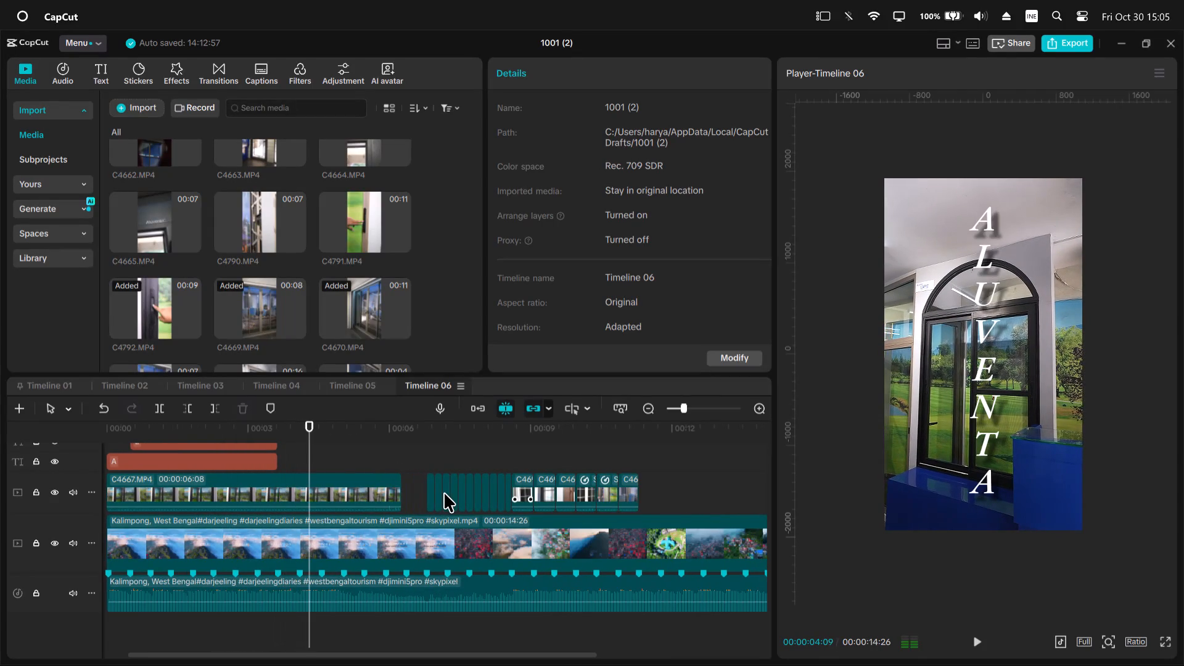
scroll(444, 493, up, 4)
key(space)
scroll(444, 493, up, 4)
key(space)
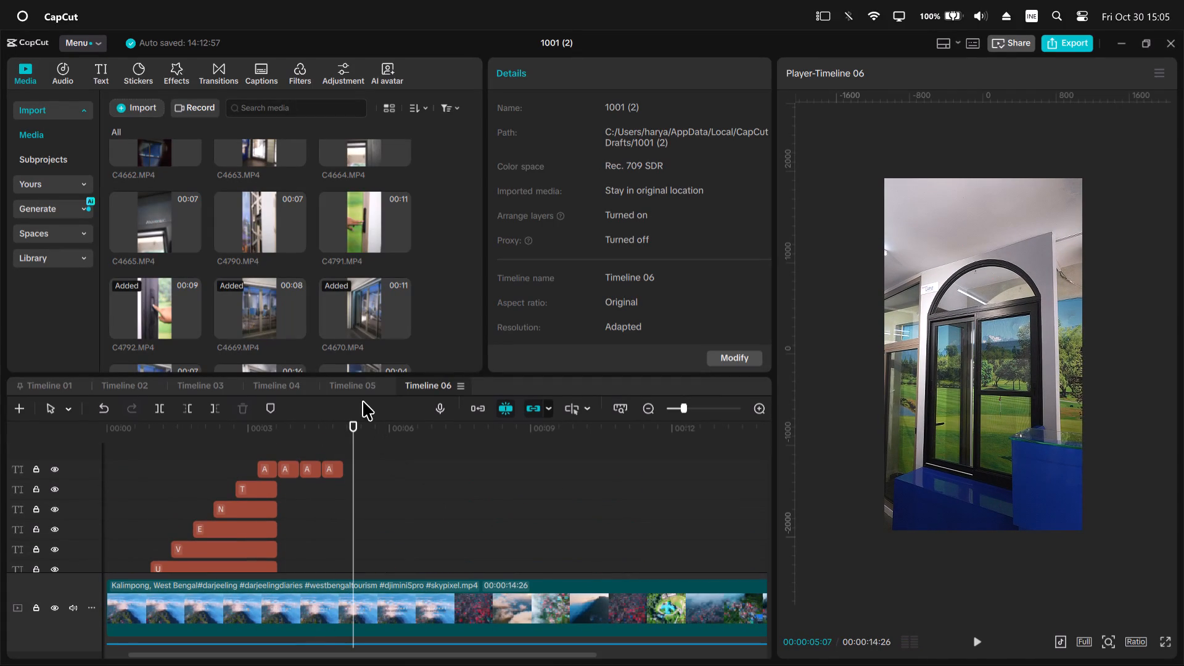
click(350, 431)
scroll(347, 437, down, 11)
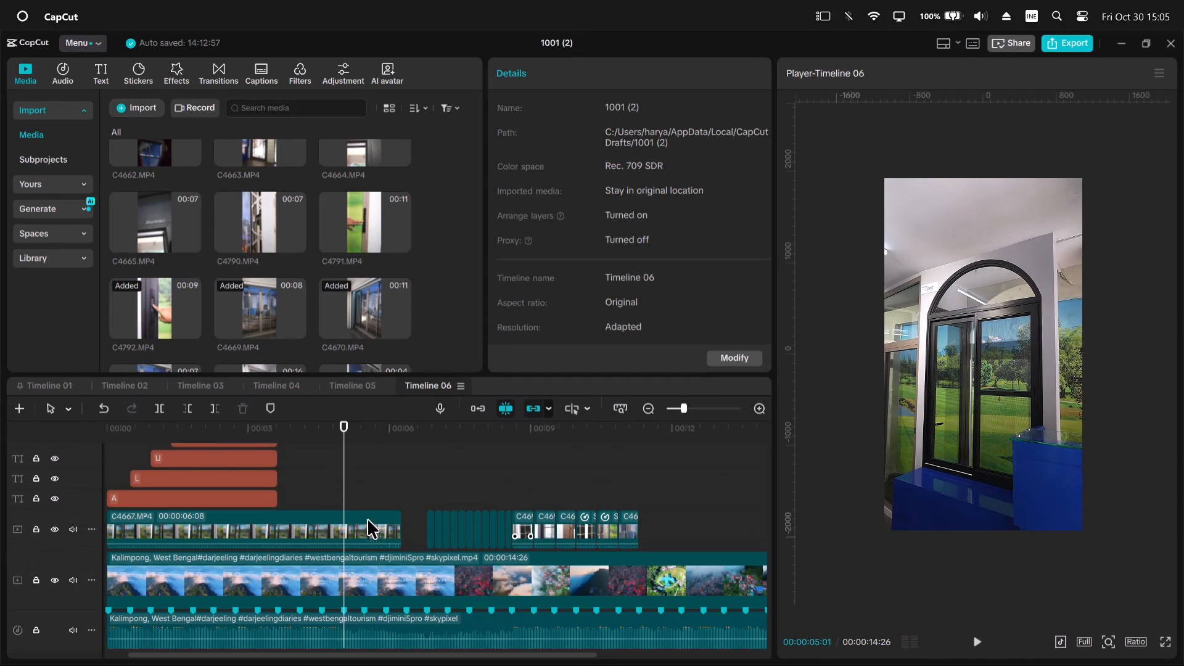
scroll(368, 519, down, 3)
click(375, 491)
key(w)
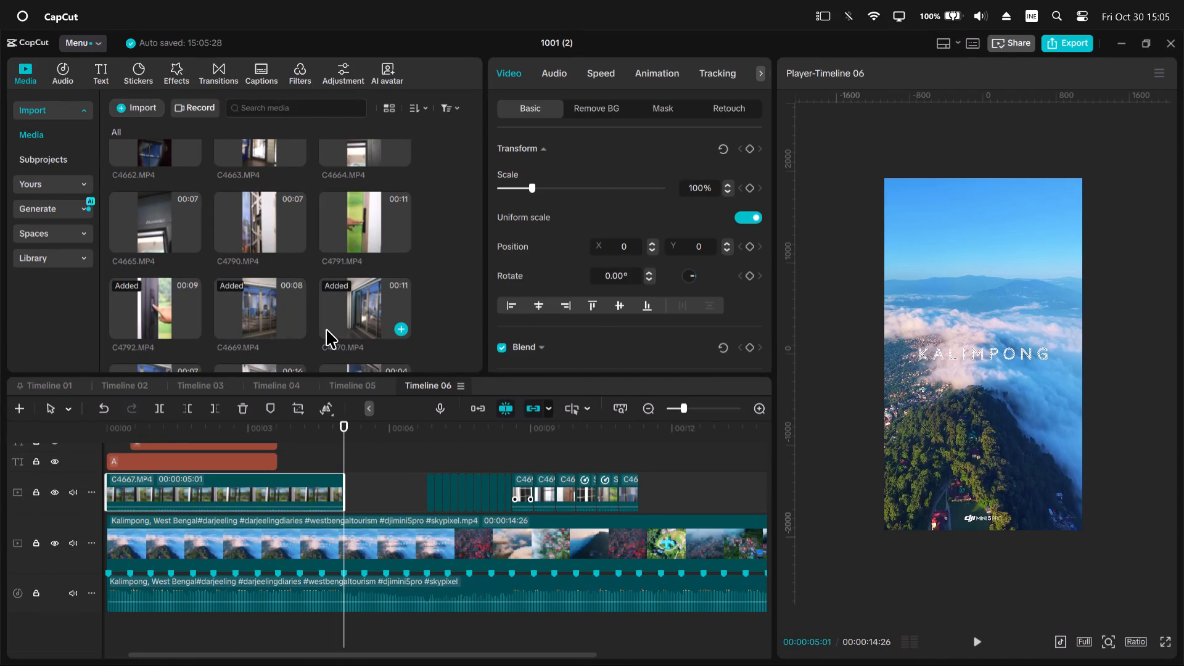
Look through the media library and Timeline 02 for a shot to place after C4667.MP4.
scroll(216, 242, up, 2)
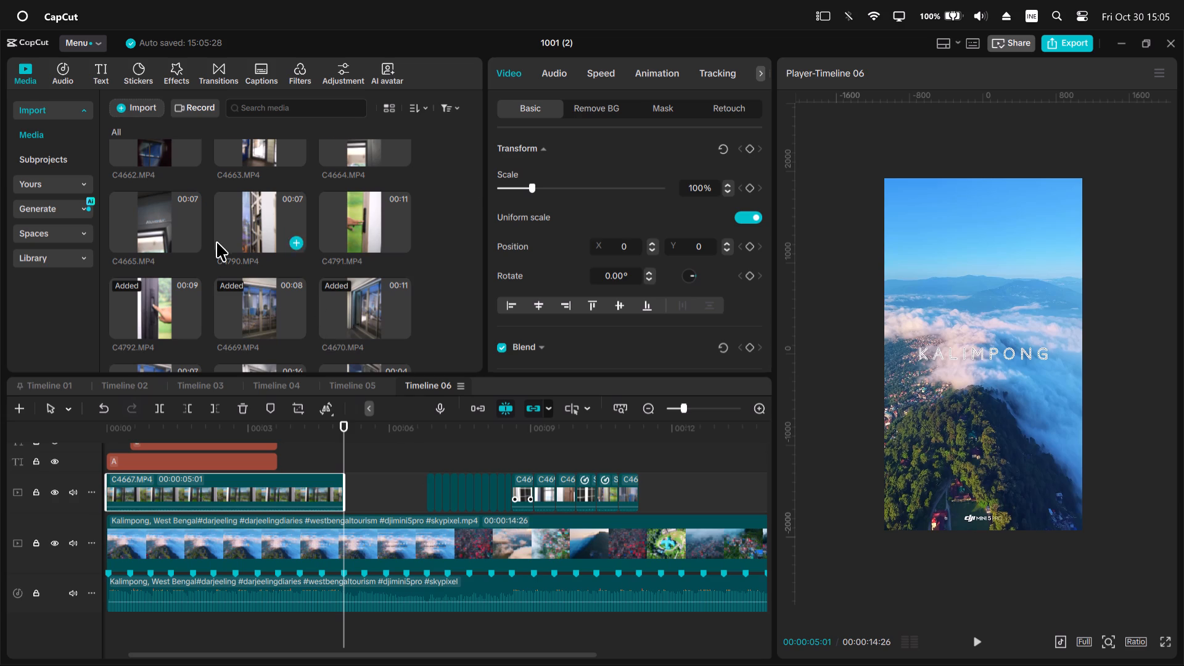
scroll(216, 242, up, 20)
scroll(216, 242, up, 6)
scroll(298, 229, down, 3)
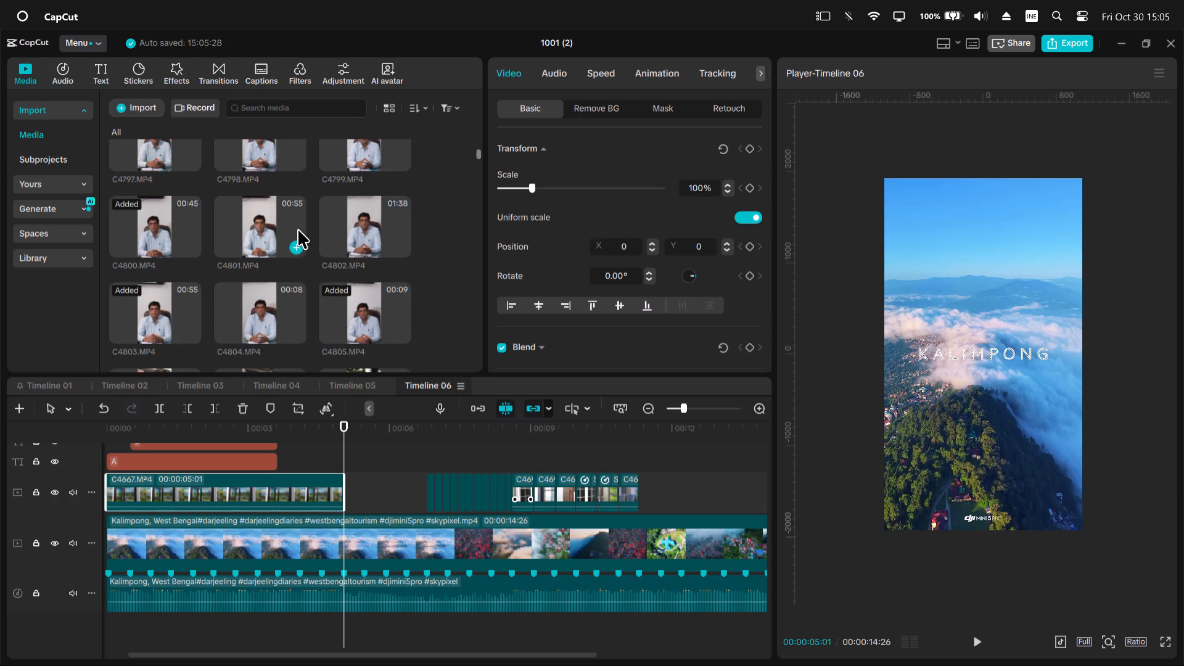
scroll(298, 230, down, 5)
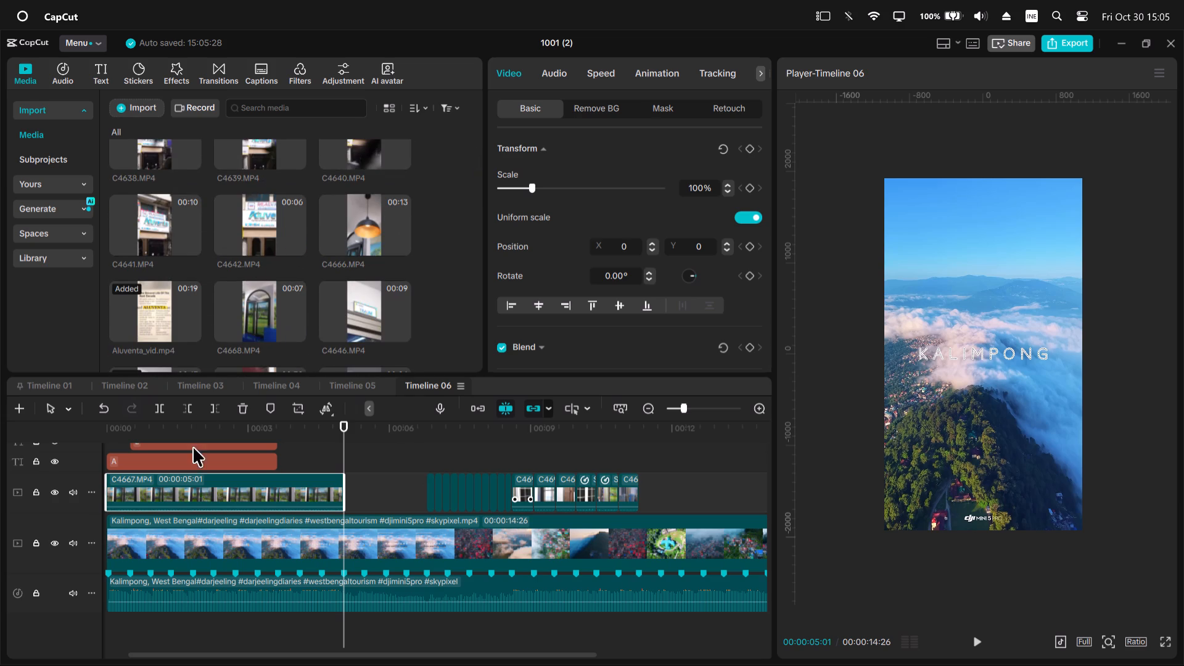
click(123, 385)
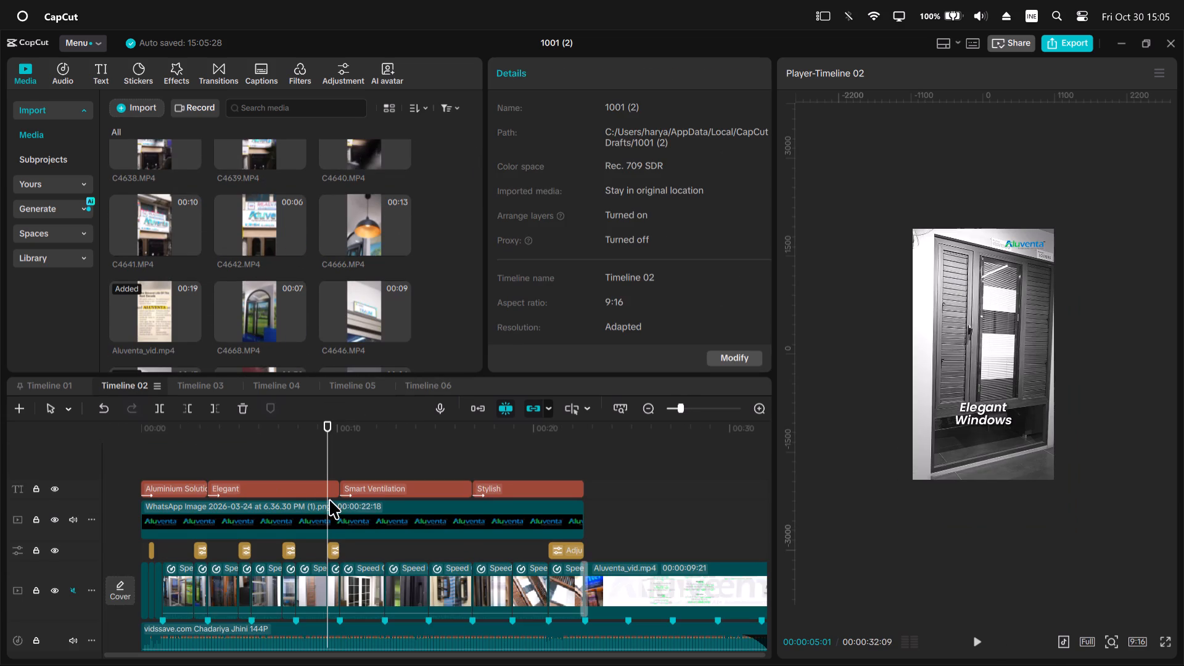
scroll(335, 501, down, 4)
ctrl+scroll(359, 510, up, 4)
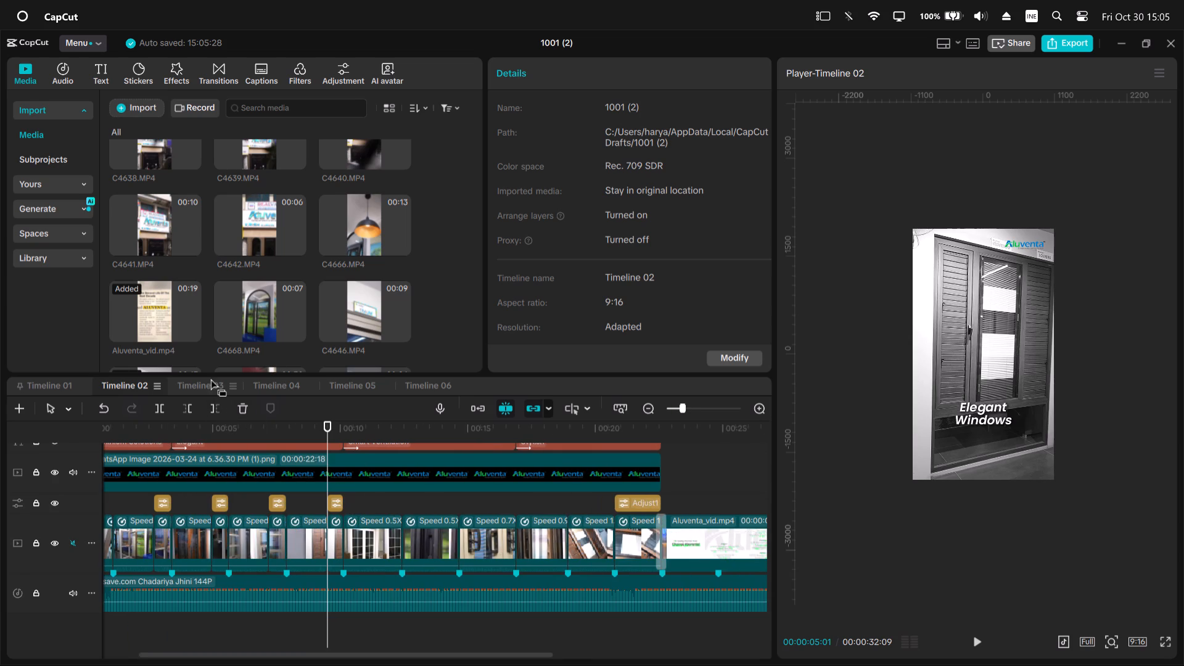
Copy the stabilized C4639.MP4 clip from the start of Timeline 03 and paste it into Timeline 06 at 00:00:05:01.
click(203, 382)
scroll(240, 483, down, 1)
ctrl+scroll(323, 497, up, 4)
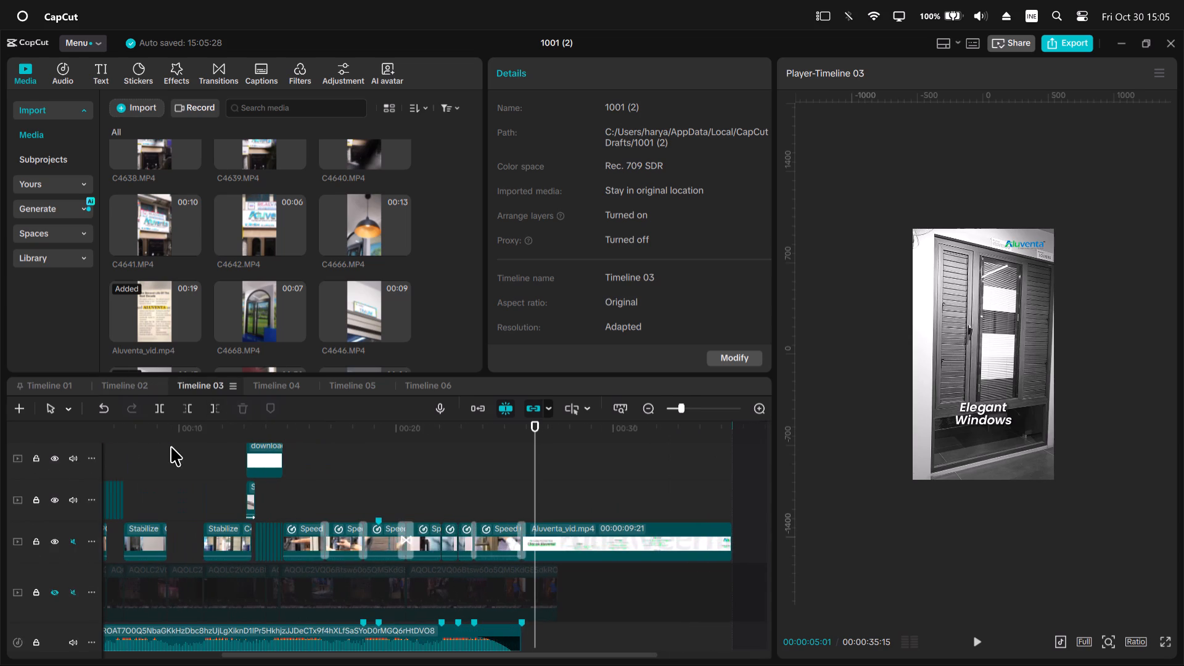
scroll(177, 448, right, 3)
click(180, 436)
click(165, 542)
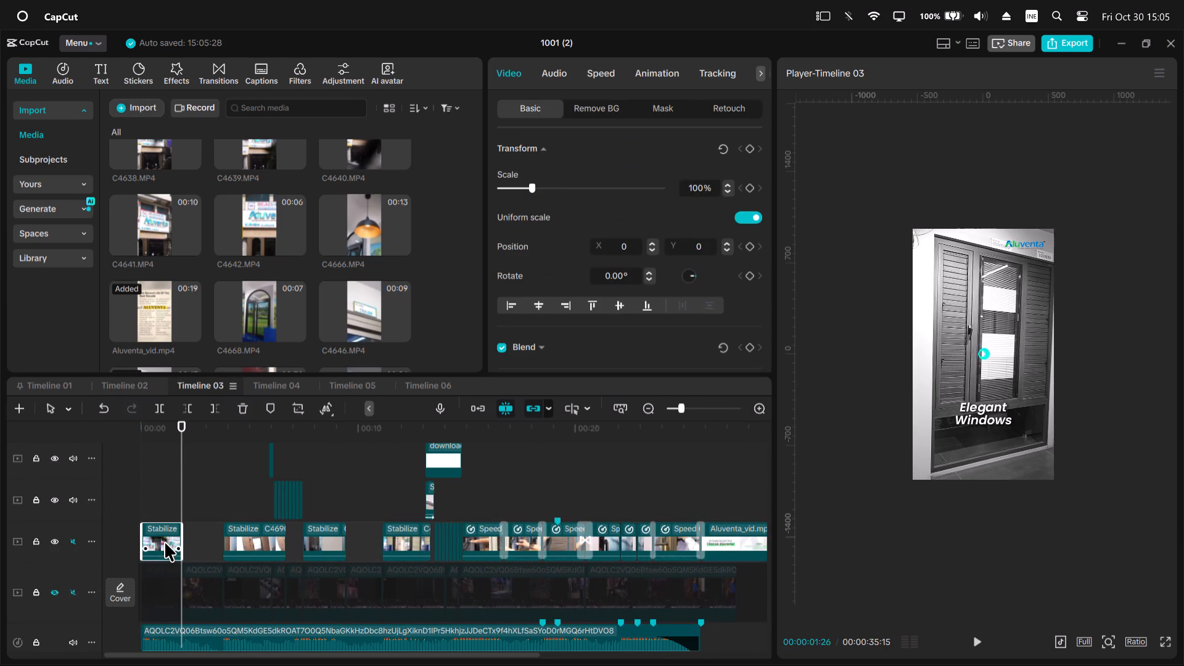
key(ctrl+c)
key(ctrl+c)
key(ctrl+c)
key(ctrl+c)
click(432, 380)
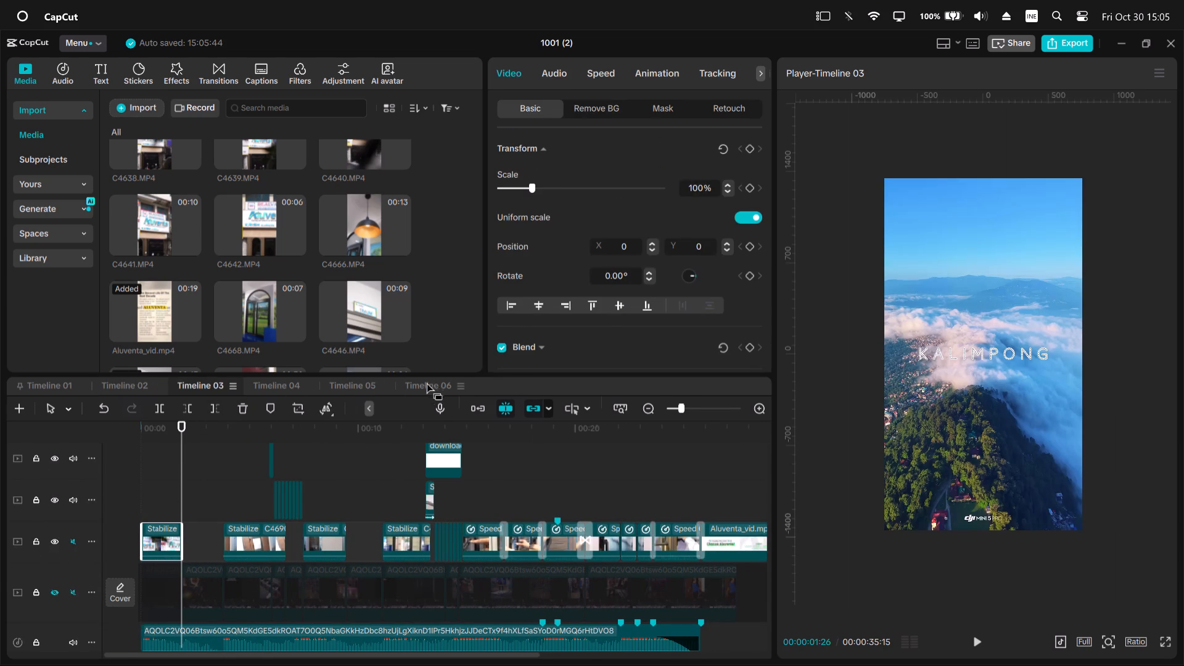
key(ctrl+v)
Trim the end of the pasted C4639.MP4 clip to where the short clips begin and move it down into the gap after C4667.MP4.
ctrl+scroll(390, 494, up, 3)
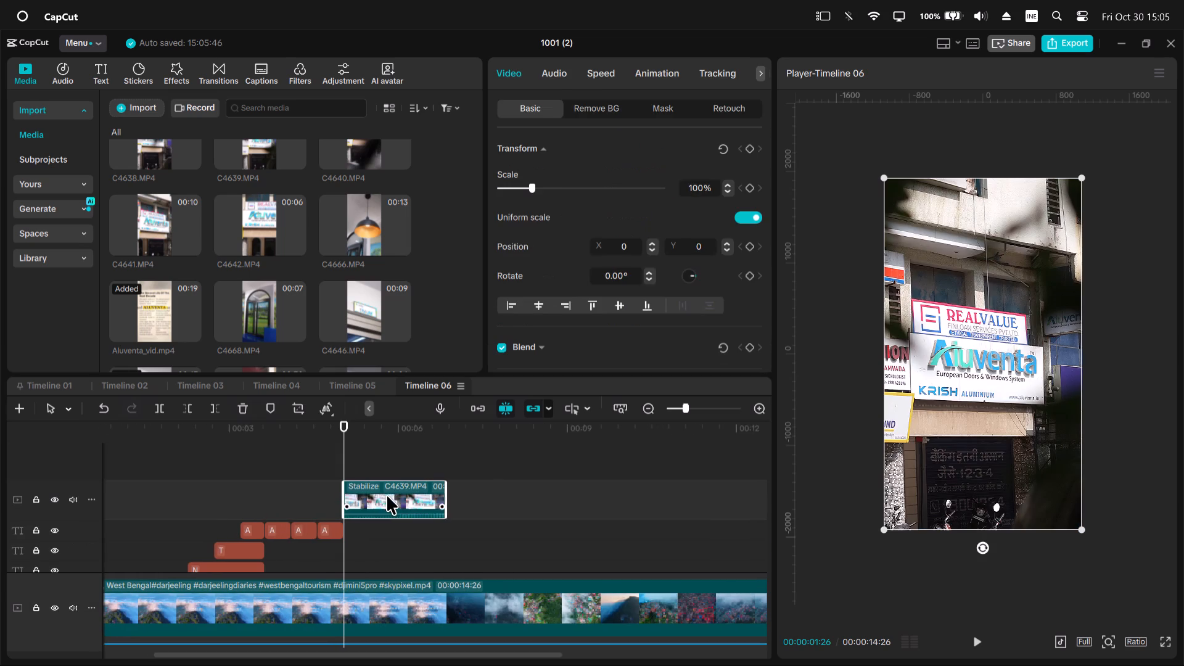
drag(386, 496, 388, 505)
scroll(385, 572, down, 9)
scroll(391, 500, down, 1)
key(space)
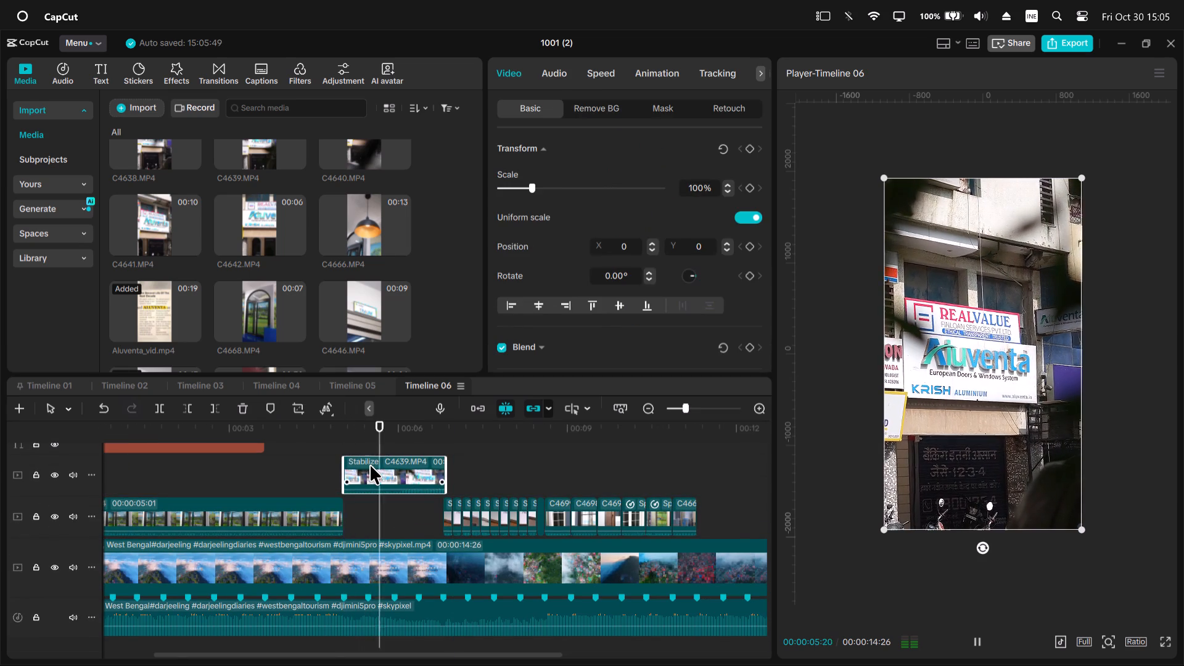
ctrl+scroll(475, 477, up, 3)
key(space)
click(416, 472)
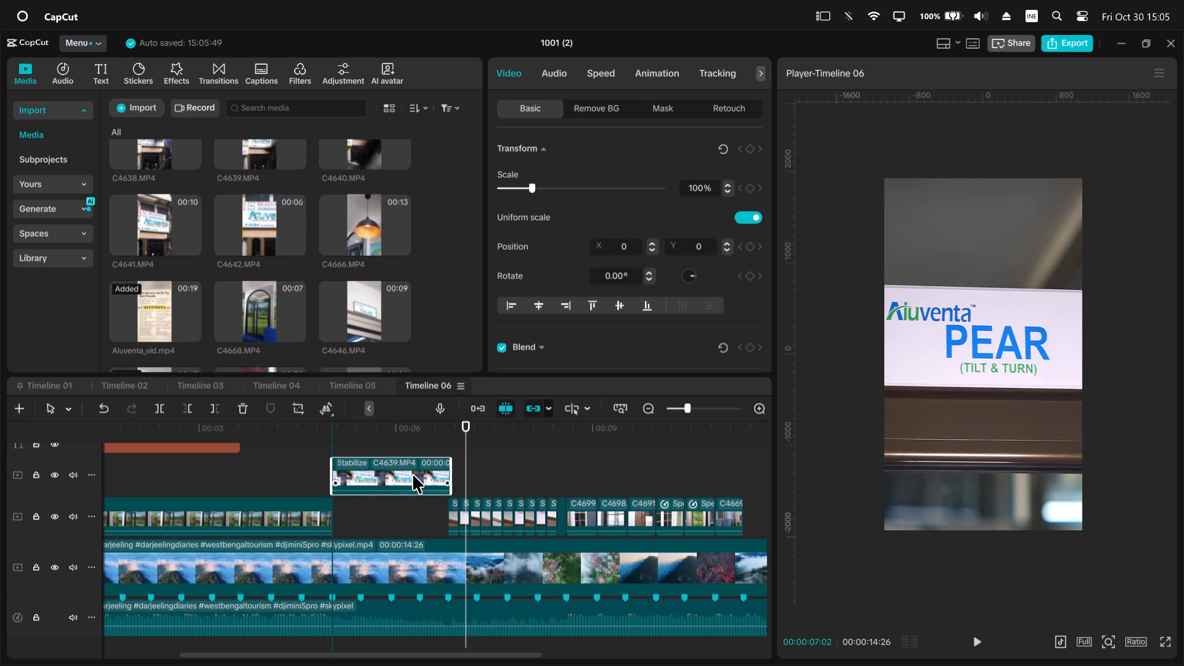
drag(425, 440, 451, 447)
click(439, 471)
key(w)
drag(382, 480, 383, 509)
Review the opening from the start and stabilize the C4667.MP4 clip at the Most stable level.
ctrl+scroll(383, 509, down, 7)
drag(300, 425, 0, 368)
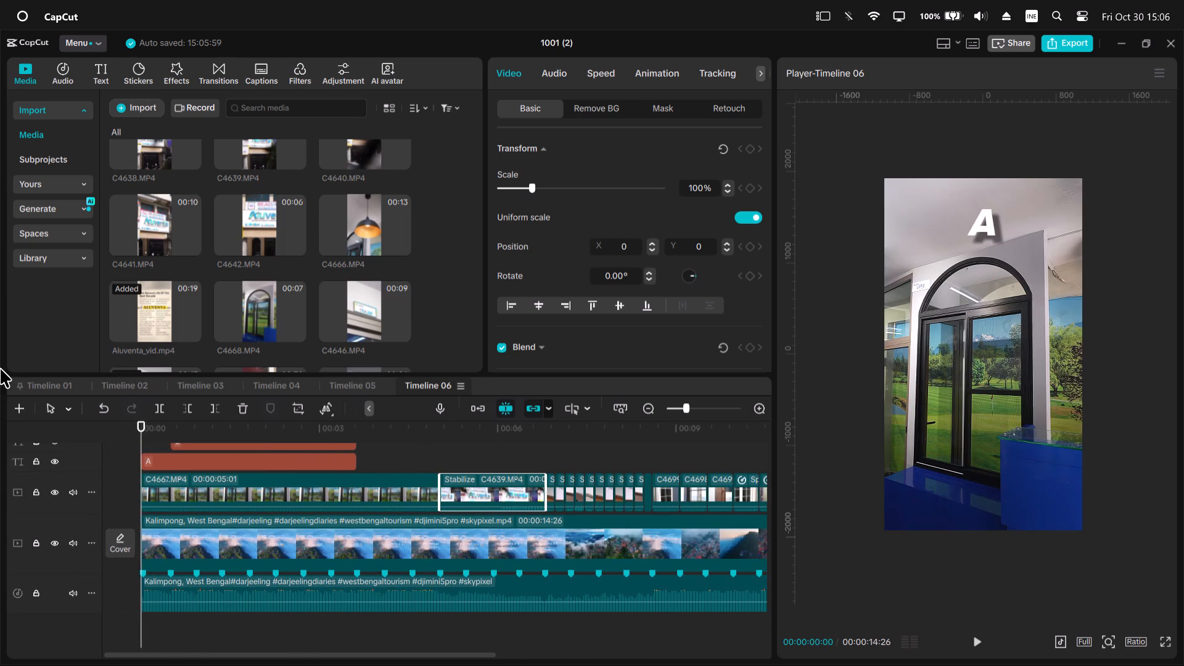
key(space)
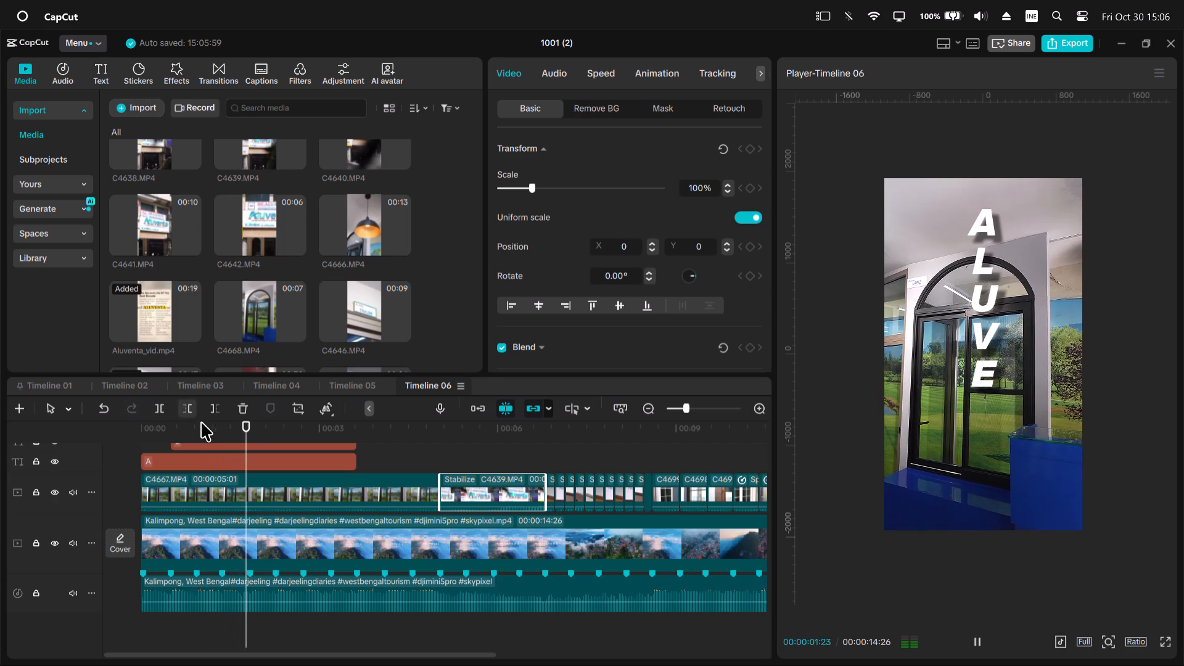
key(space)
click(390, 501)
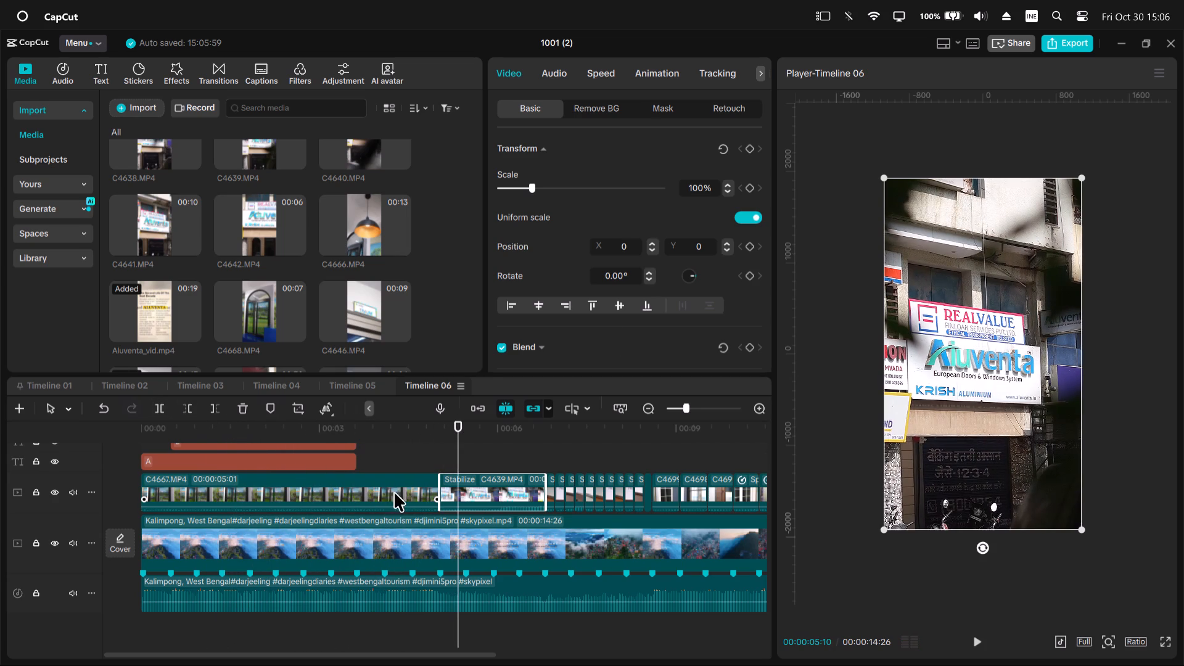
scroll(619, 335, down, 9)
scroll(543, 235, up, 3)
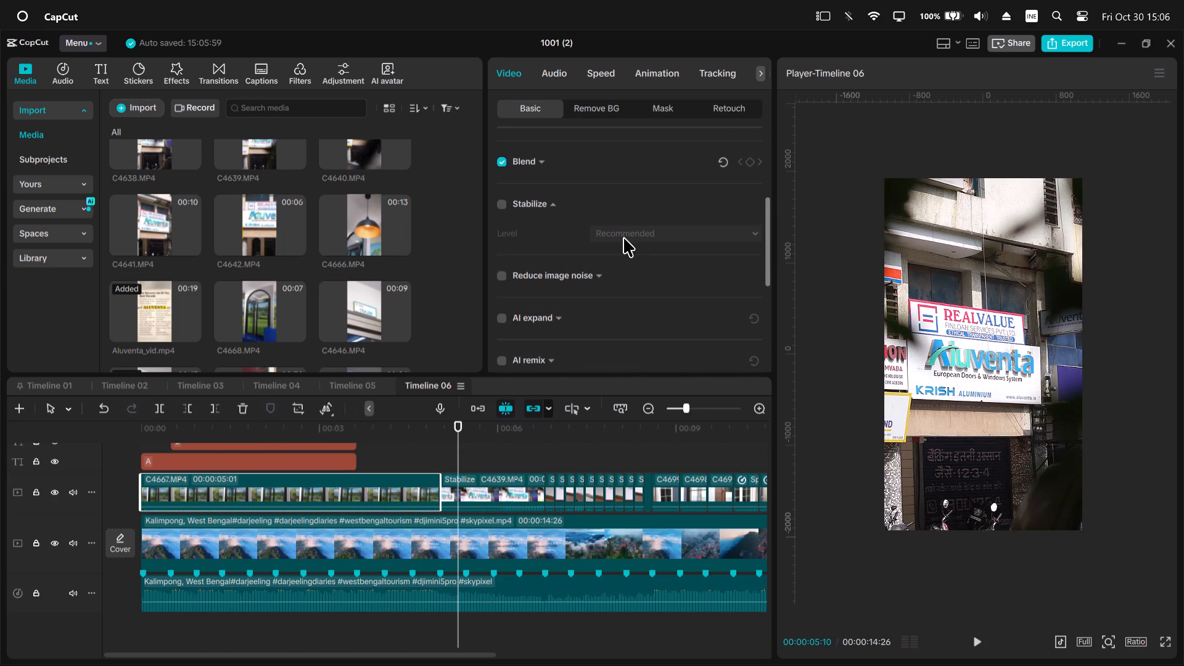
click(504, 202)
click(605, 237)
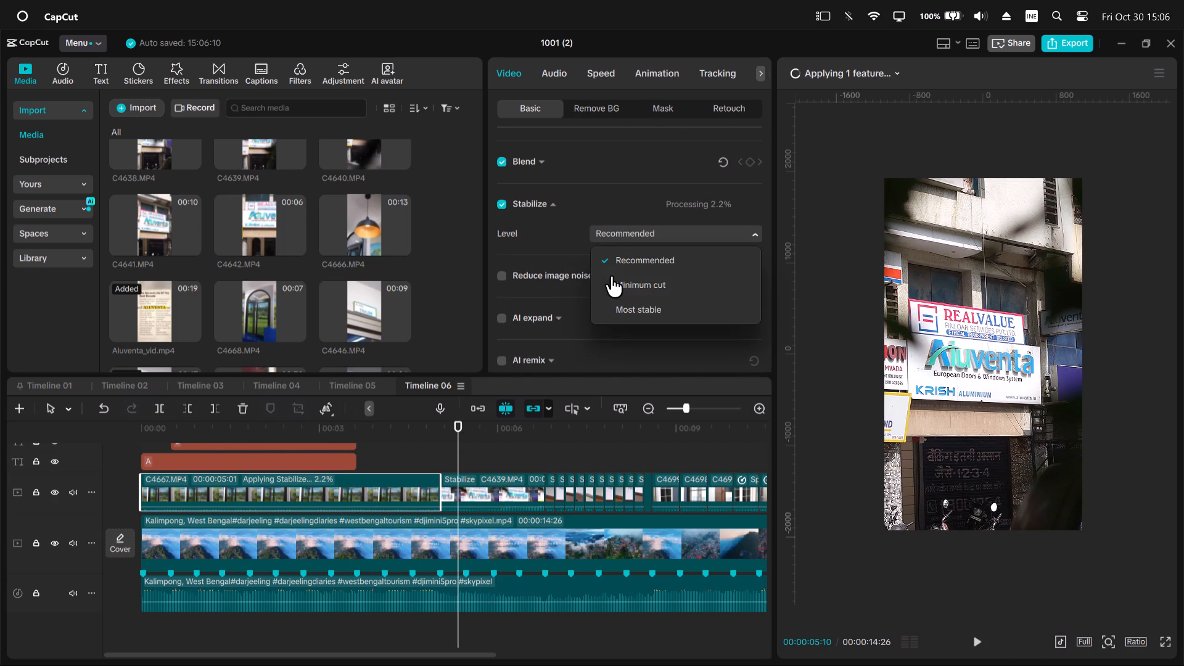
click(617, 311)
Play Timeline 06 from about 10 seconds past the end of the last overlay clip.
ctrl+scroll(582, 499, down, 3)
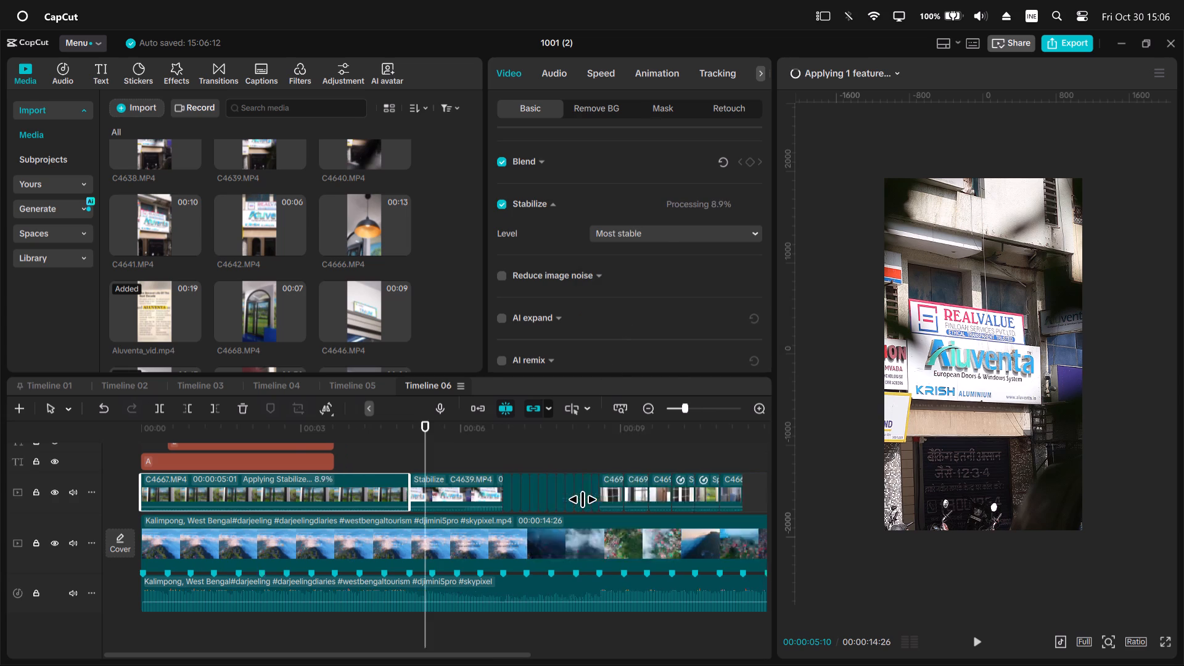
ctrl+scroll(582, 499, down, 4)
click(535, 437)
key(space)
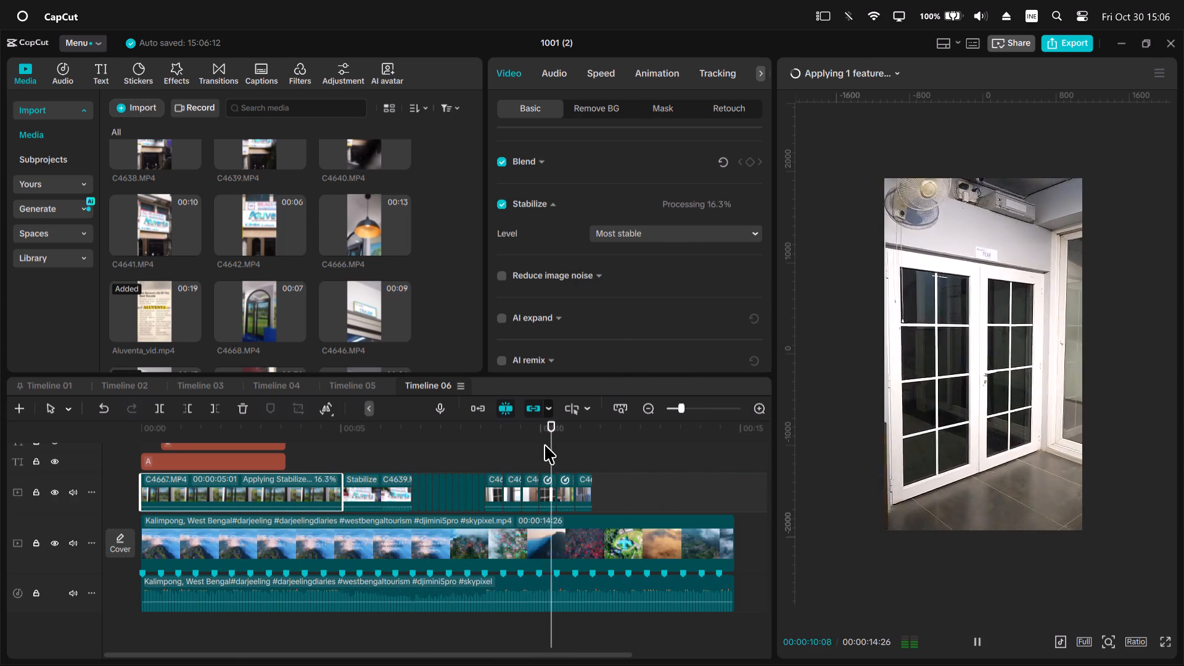
alt+scroll(554, 448, down, 2)
ctrl+scroll(555, 448, up, 4)
key(space)
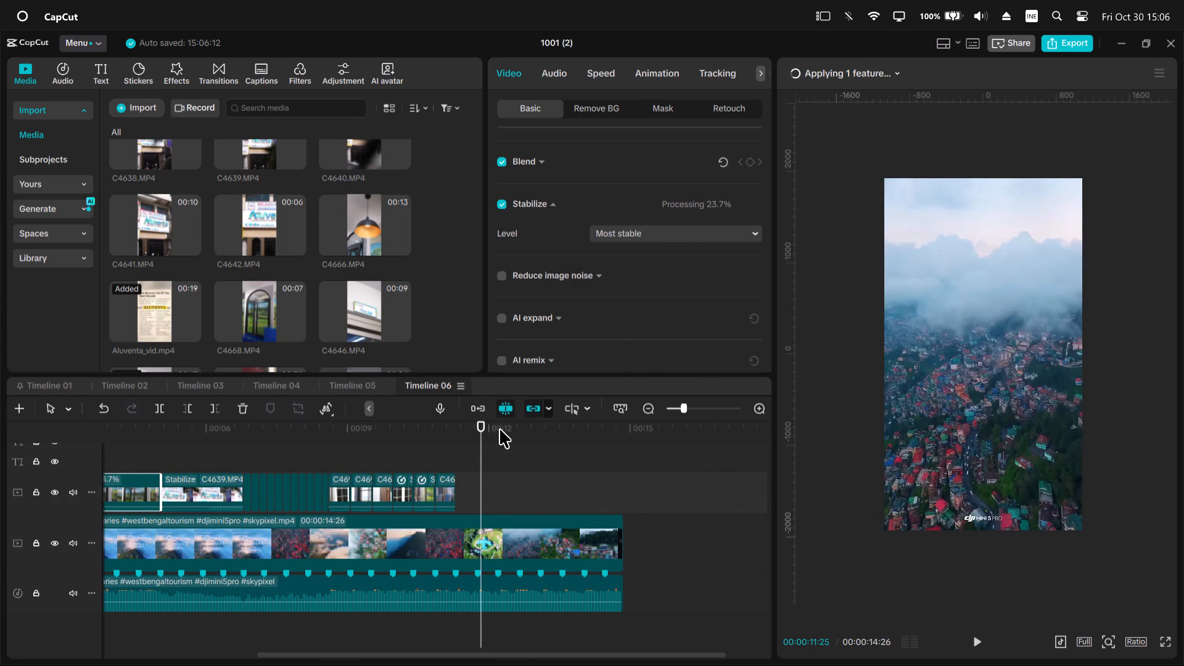
Browse the media library for footage to follow the last overlay clip and preview C4657.MP4.
scroll(352, 297, up, 6)
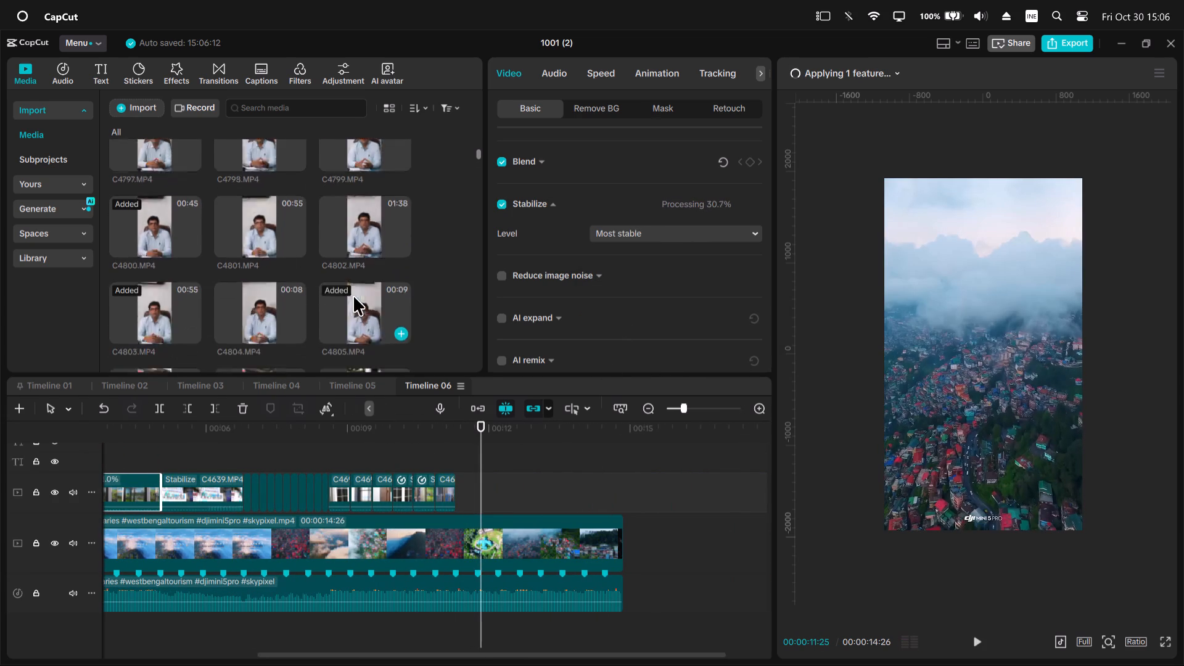
scroll(353, 296, up, 7)
scroll(353, 296, down, 7)
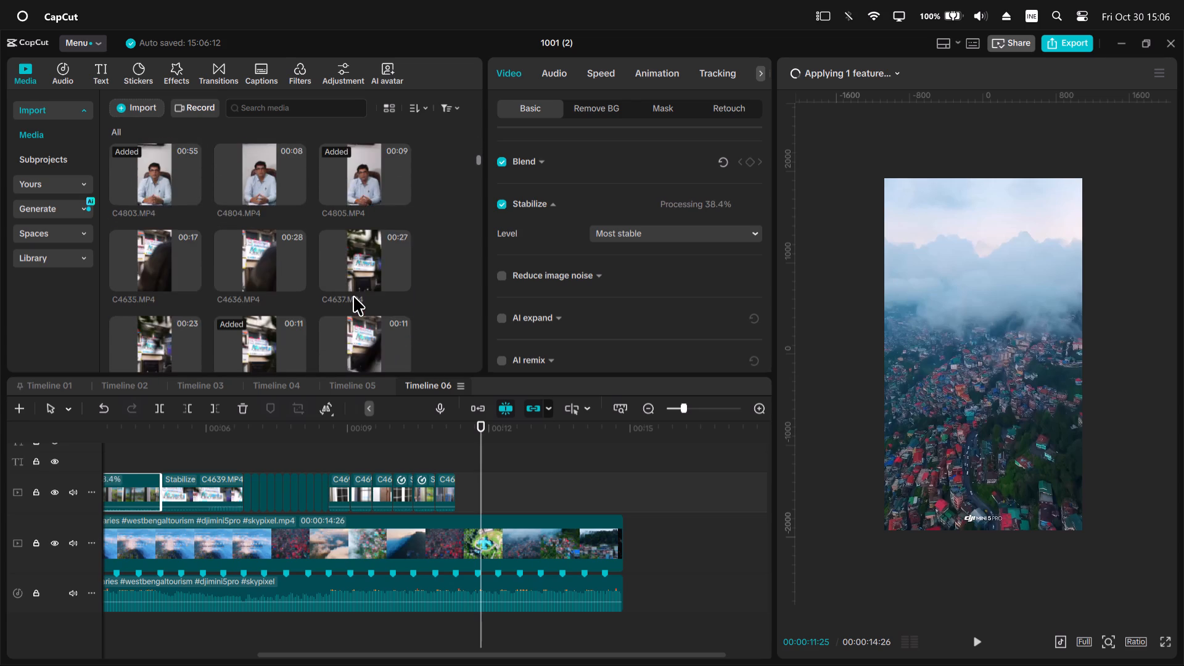
scroll(353, 296, down, 5)
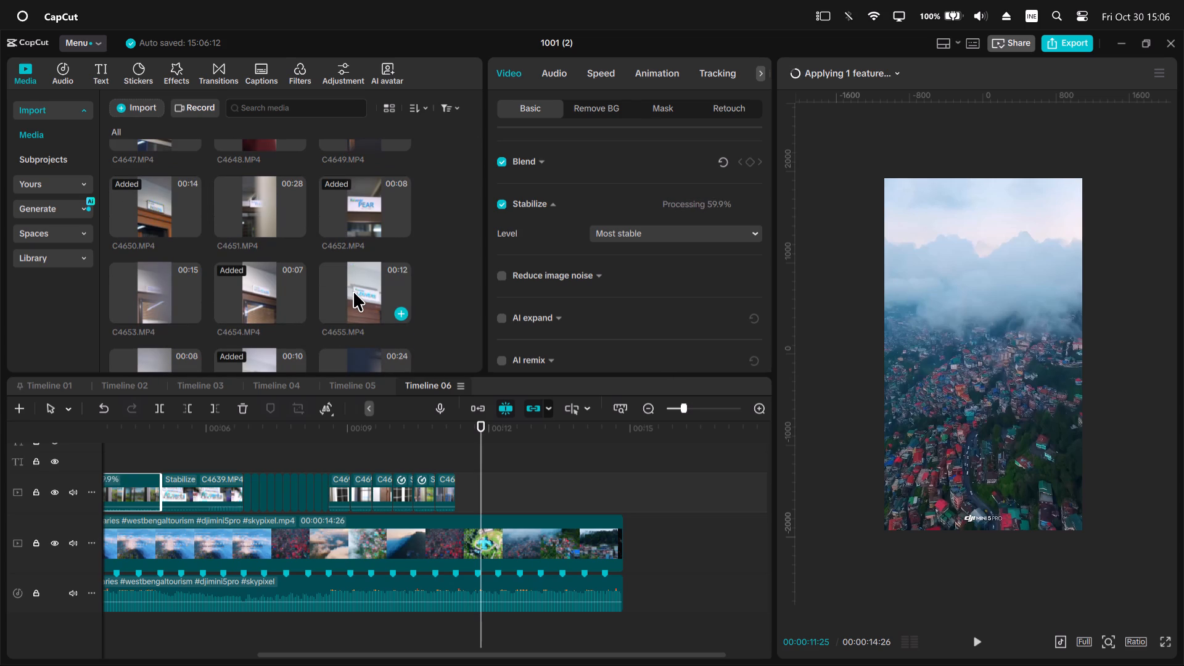
scroll(353, 309, down, 3)
click(255, 176)
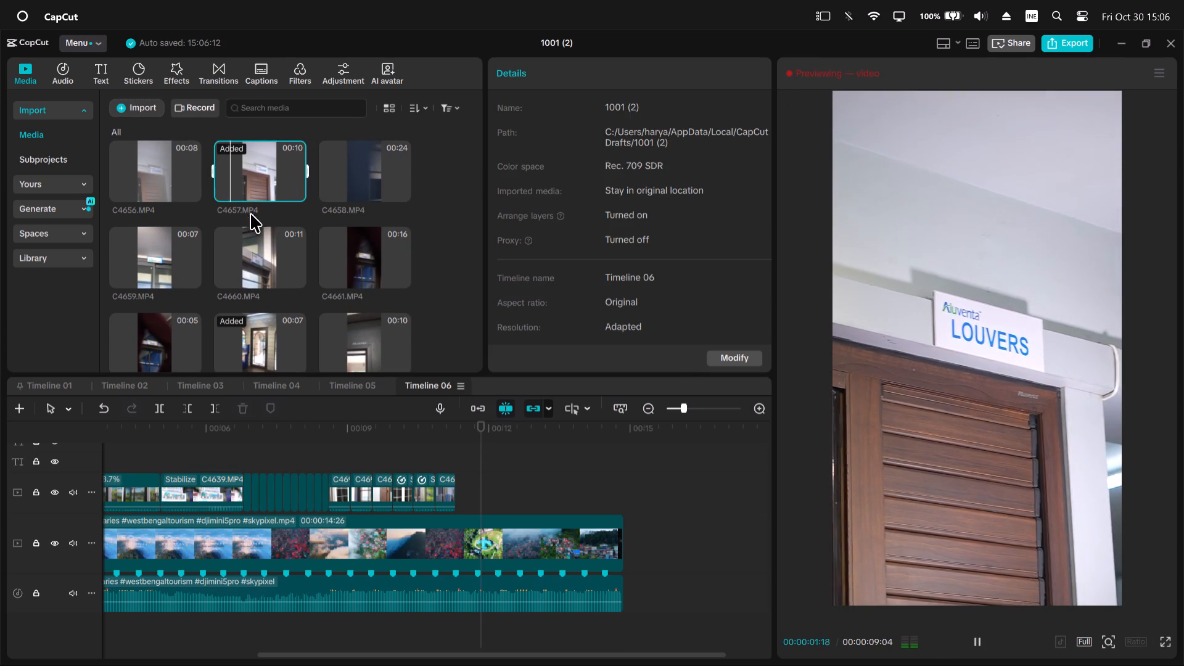
double_click(248, 440)
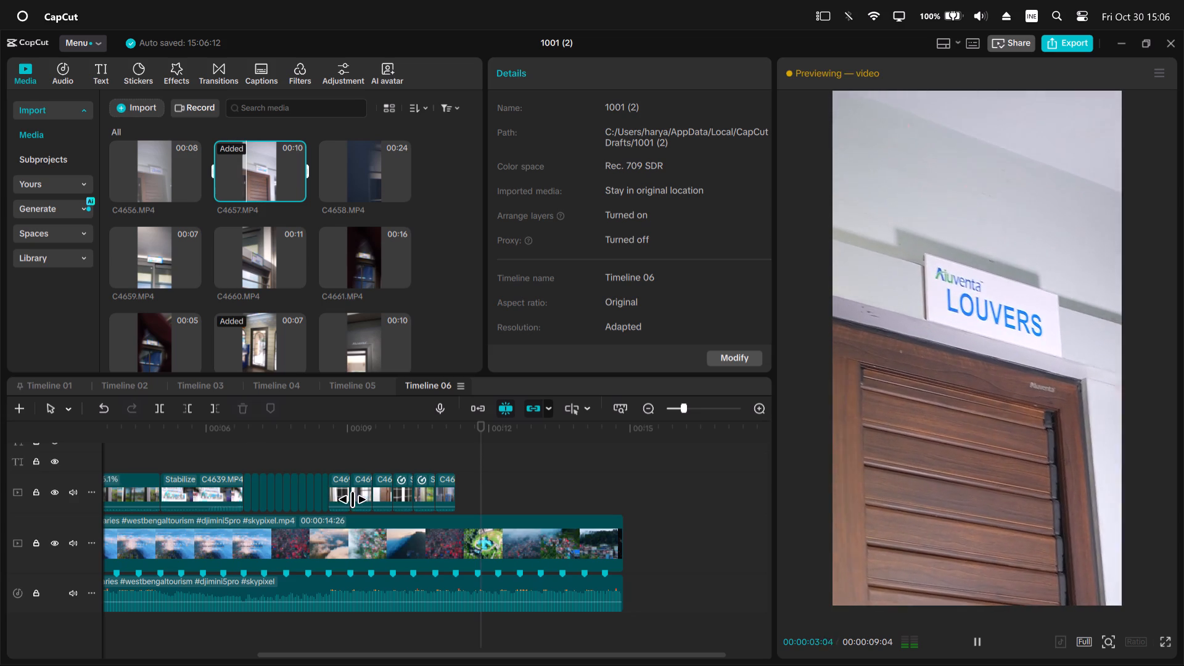
click(442, 499)
Add C4664.MP4 from the media library directly after the last clip on the overlay track.
scroll(340, 291, down, 3)
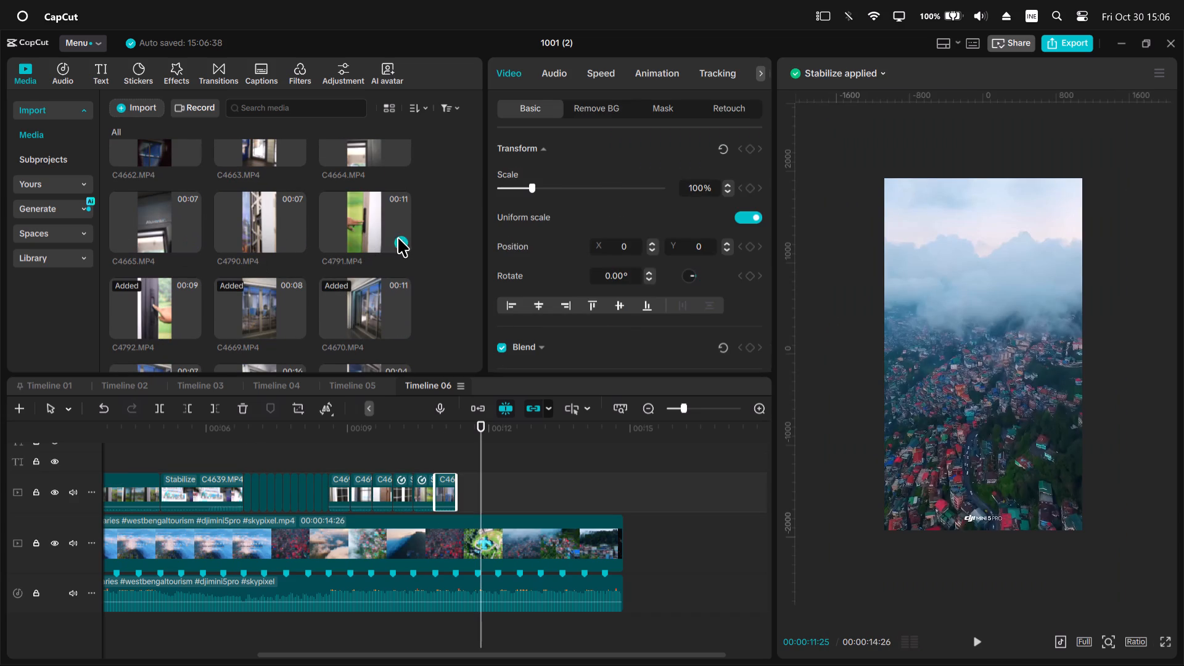
scroll(397, 237, up, 1)
click(369, 194)
key(space)
drag(369, 197, 409, 292)
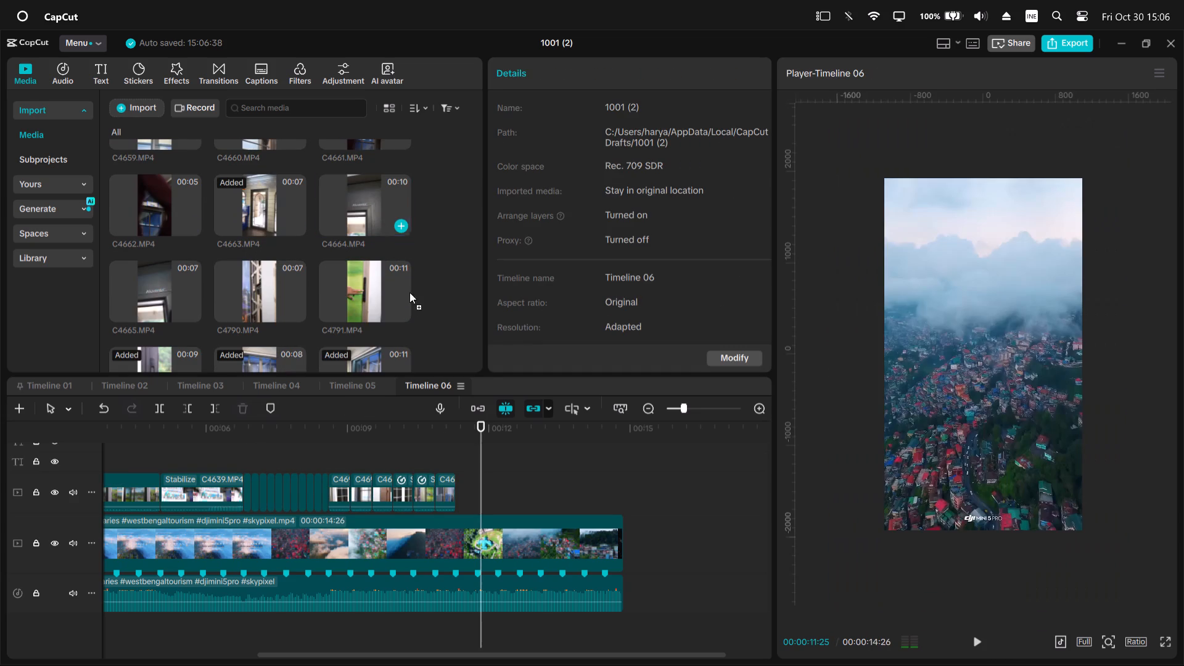
drag(409, 292, 457, 505)
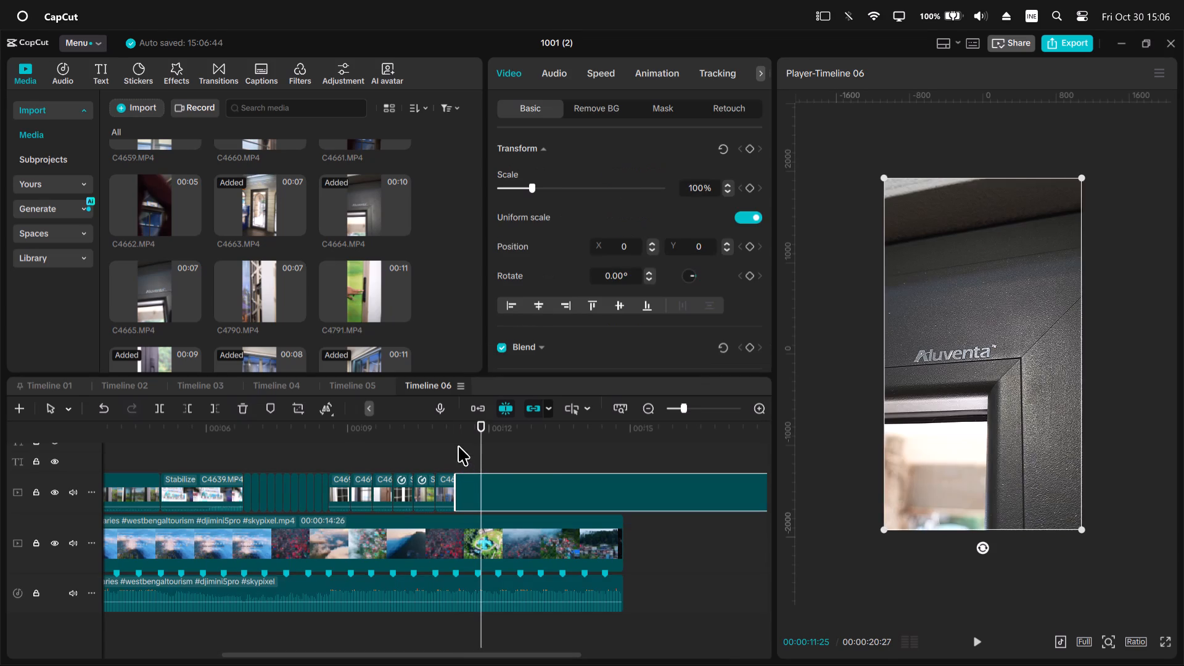
Trim the end of the added C4664.MP4 clip at the beat marker at 00:00:11:23.
click(453, 440)
drag(453, 440, 485, 453)
drag(485, 438, 475, 439)
key(w)
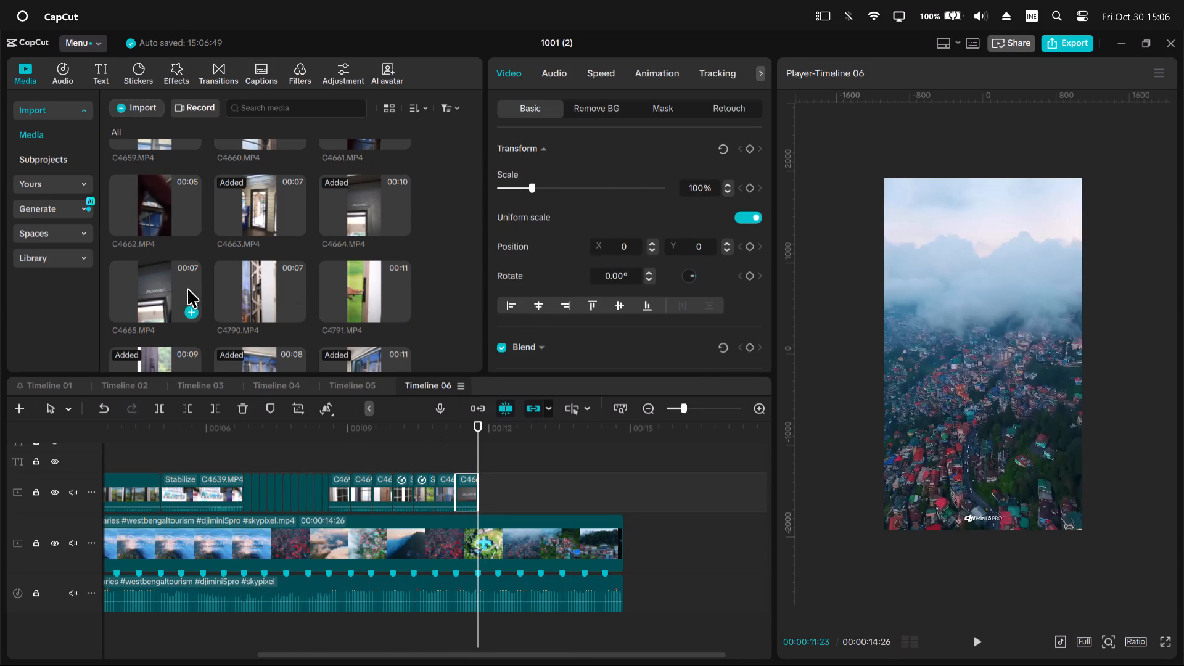
Preview C4790.MP4 from the media library and add it directly after the C4664.MP4 clip on the overlay track.
click(164, 289)
click(271, 289)
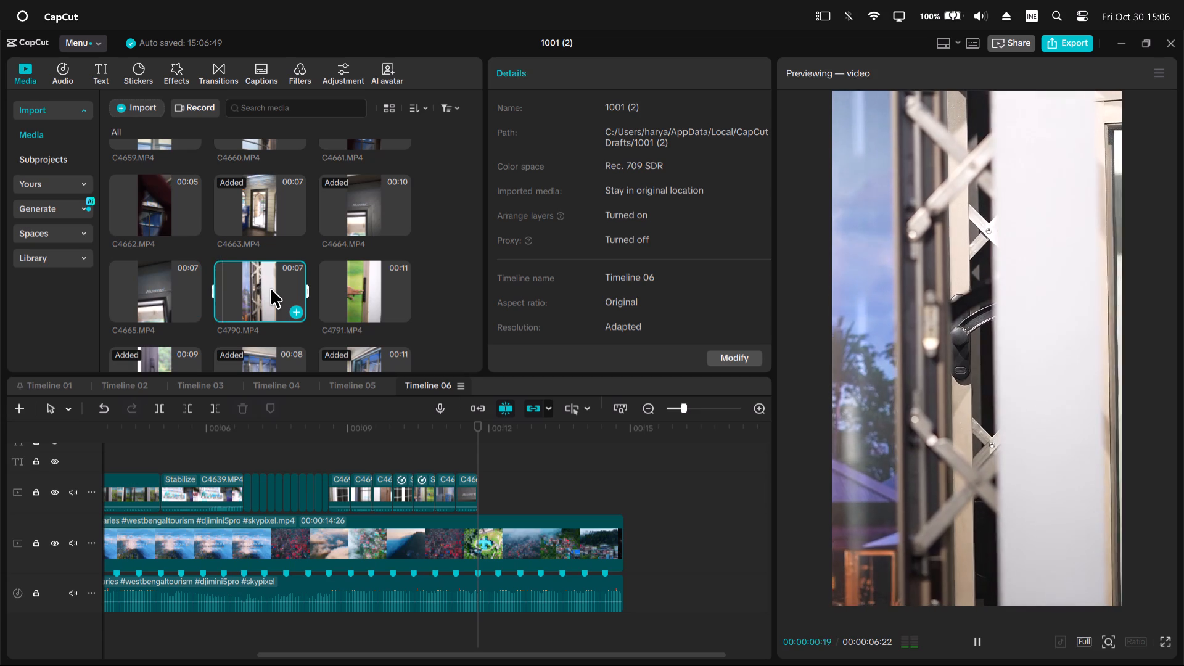
key(space)
drag(271, 289, 279, 306)
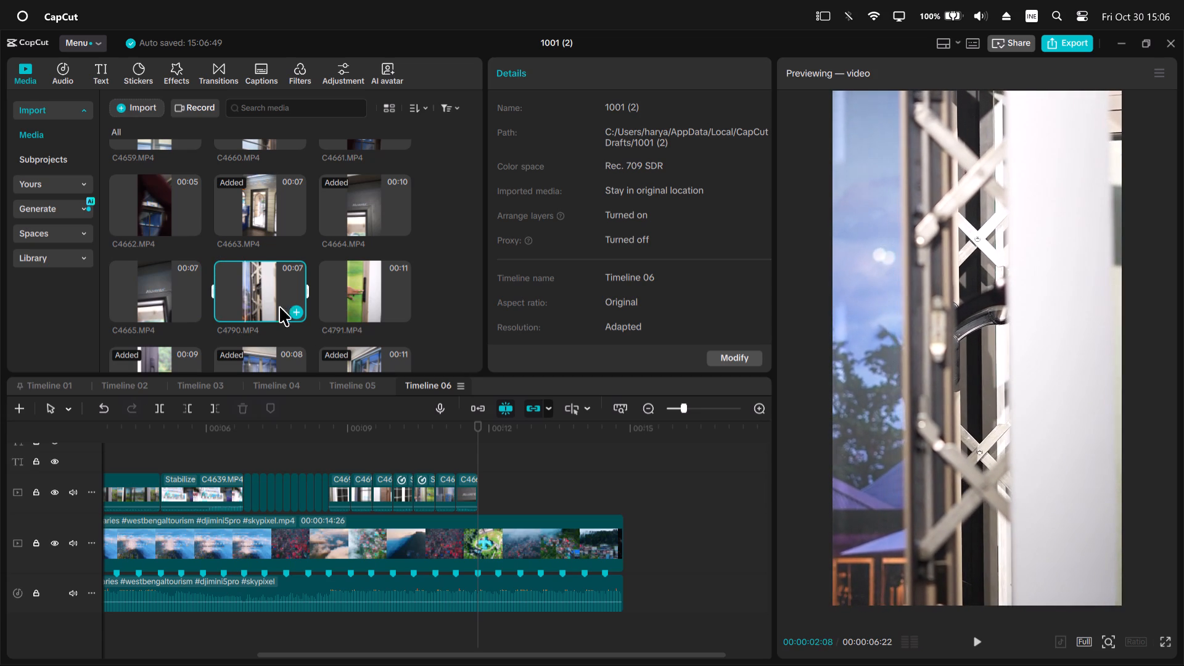
drag(279, 306, 475, 482)
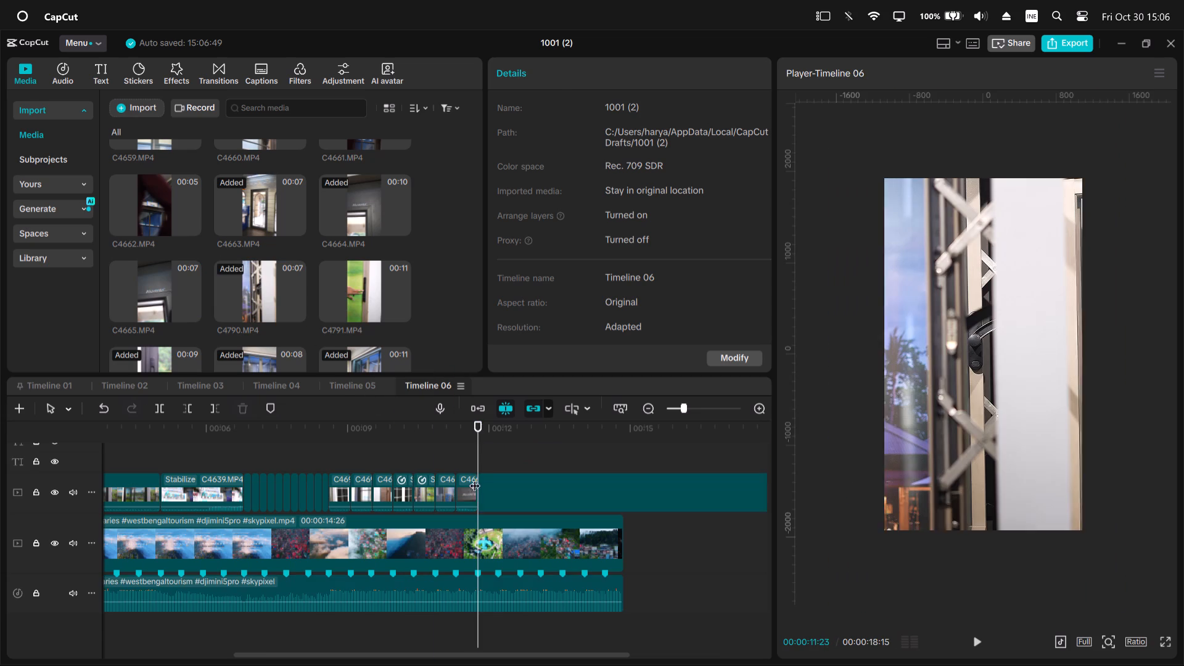
Cut C4790.MP4 to the section between the beat markers at 00:00:12:06 and 00:00:12:20, and move it directly after C4664.MP4.
drag(480, 443, 491, 448)
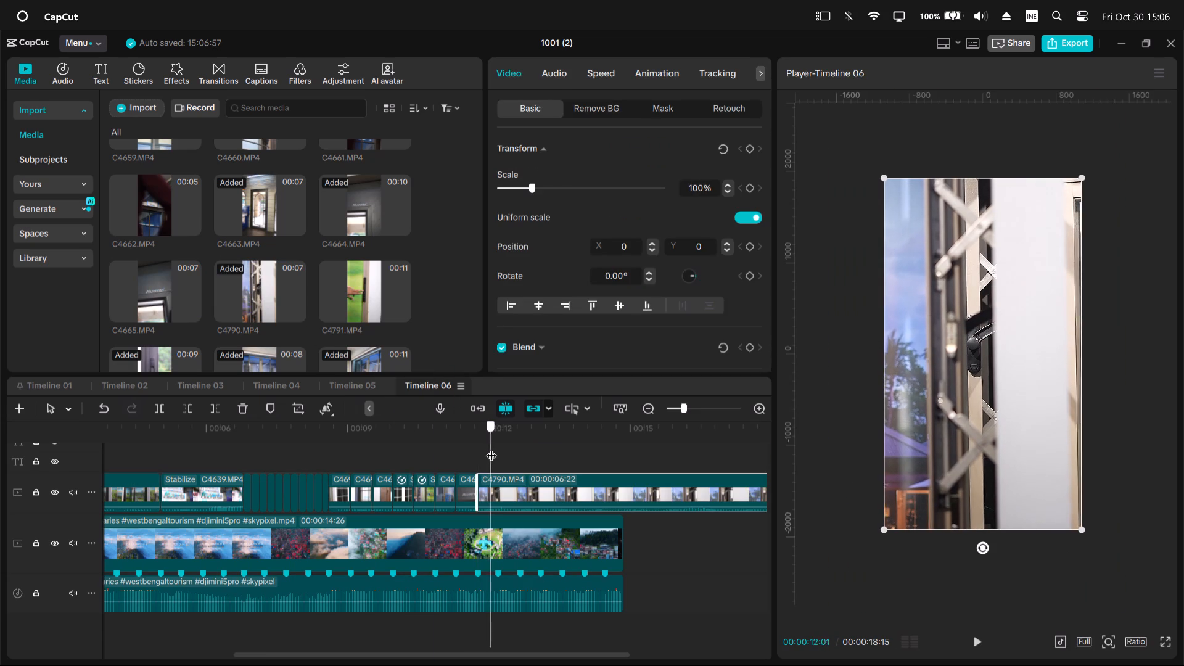
drag(491, 448, 499, 451)
key(q)
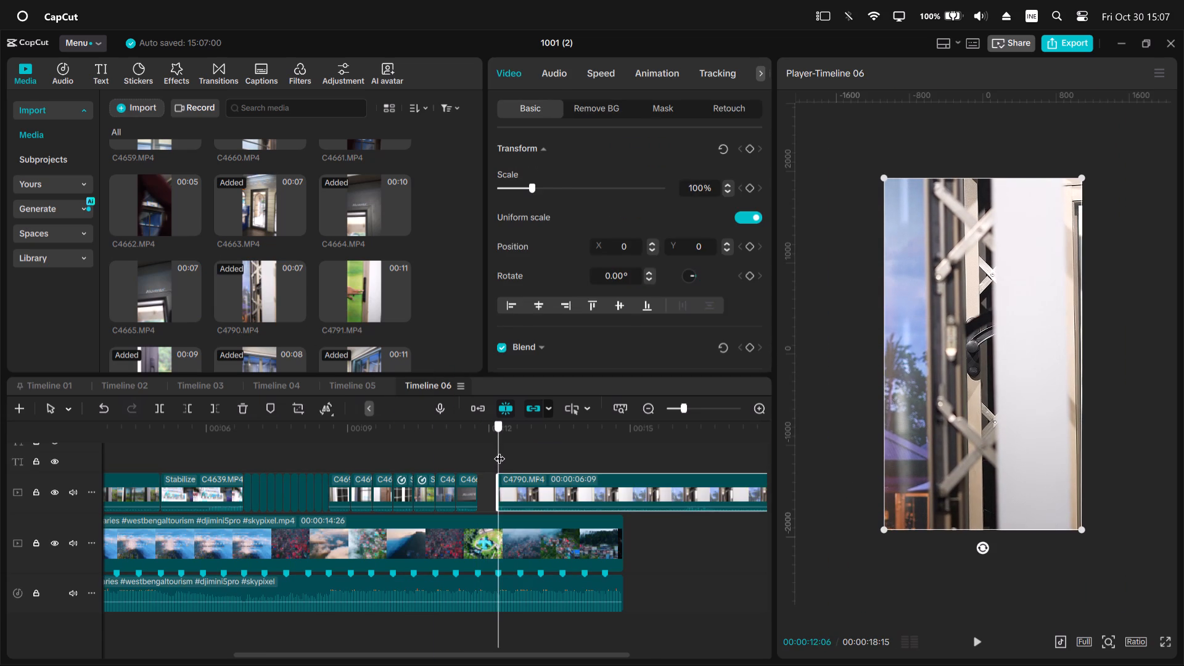
drag(499, 451, 521, 452)
click(536, 490)
key(w)
drag(505, 490, 473, 495)
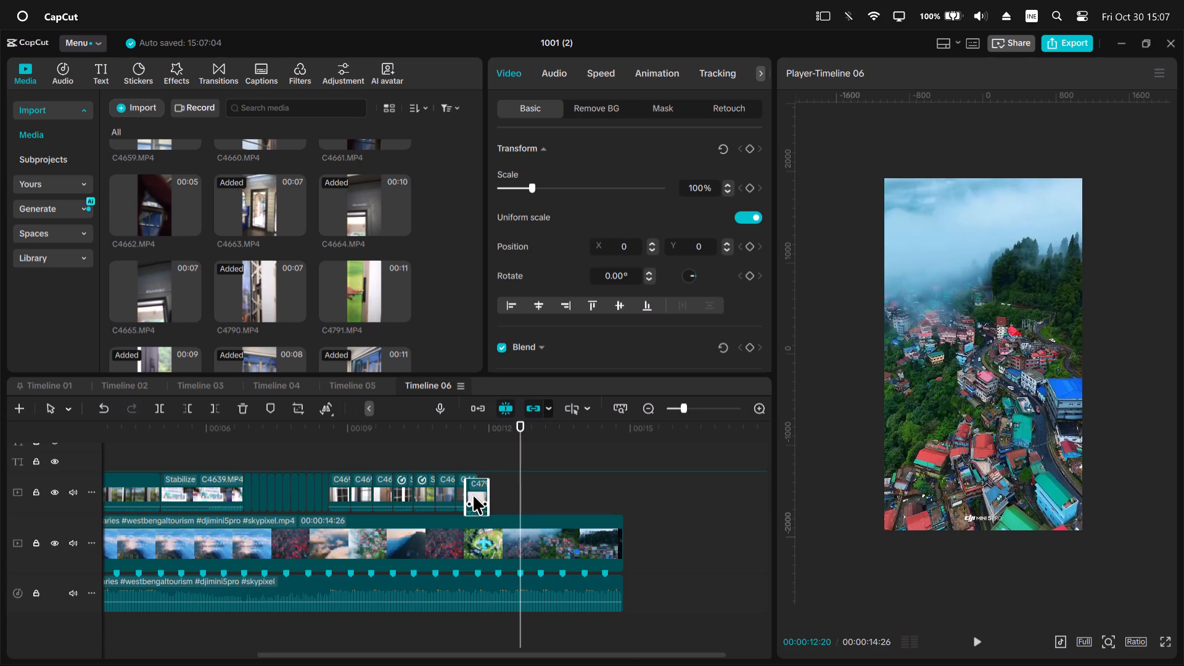
drag(473, 495, 481, 496)
Preview further library footage and add C4791.MP4 to the timeline, starting where the last overlay clip ends.
scroll(313, 275, down, 1)
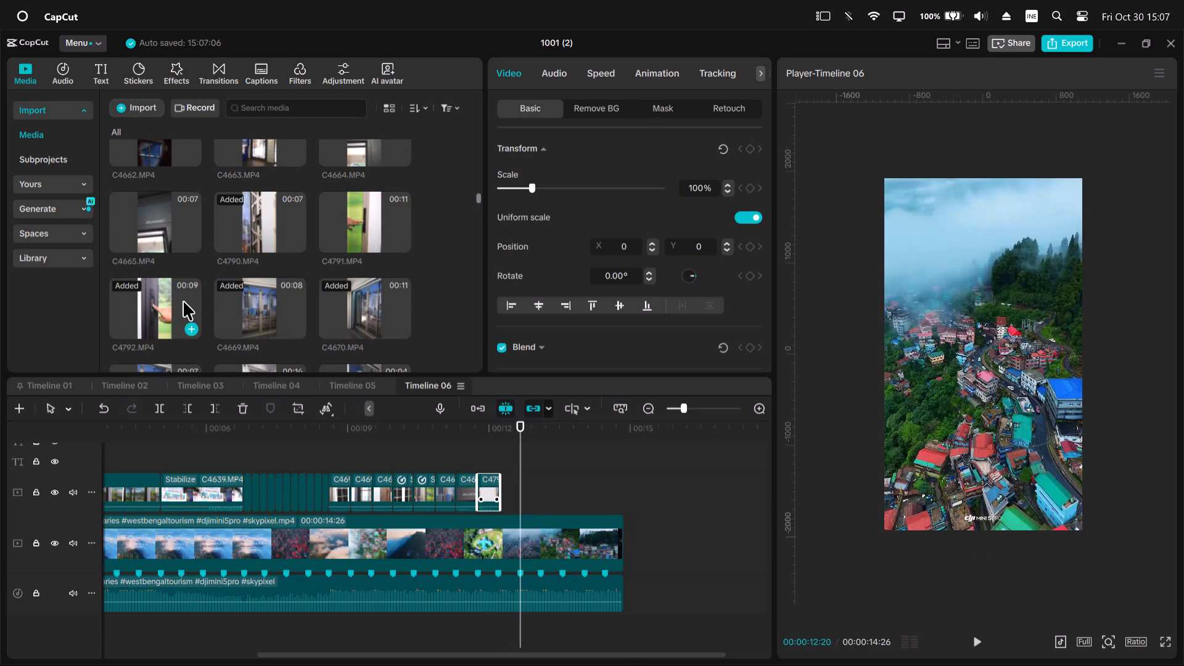
click(265, 297)
key(space)
scroll(265, 297, down, 2)
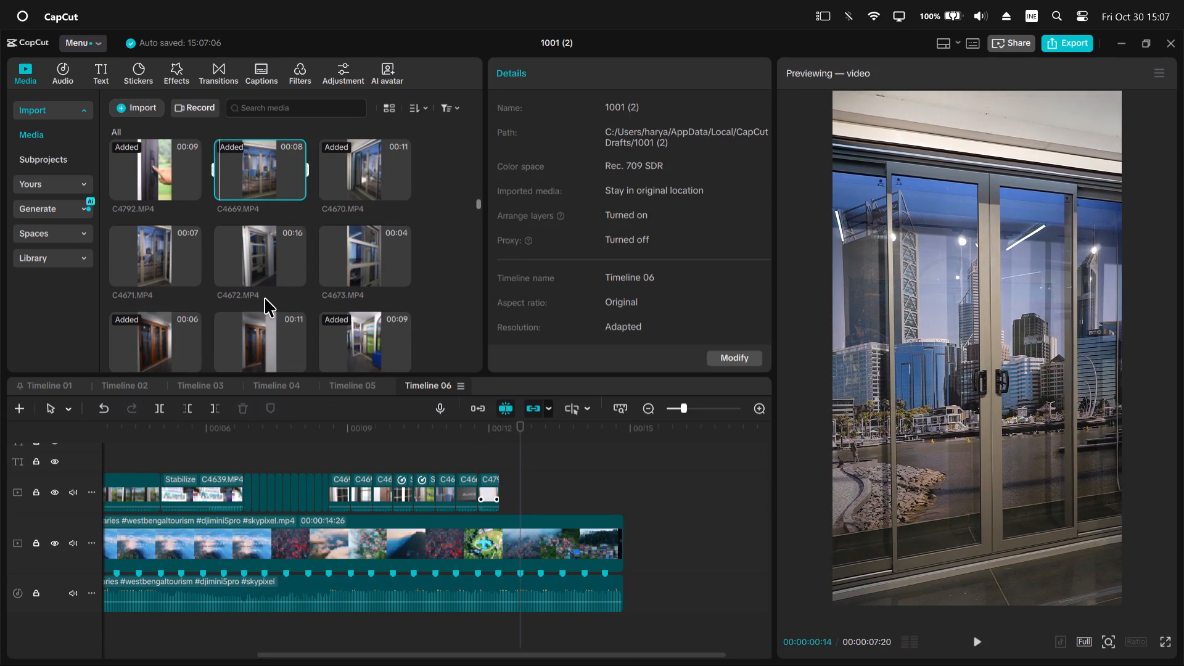
click(166, 249)
key(space)
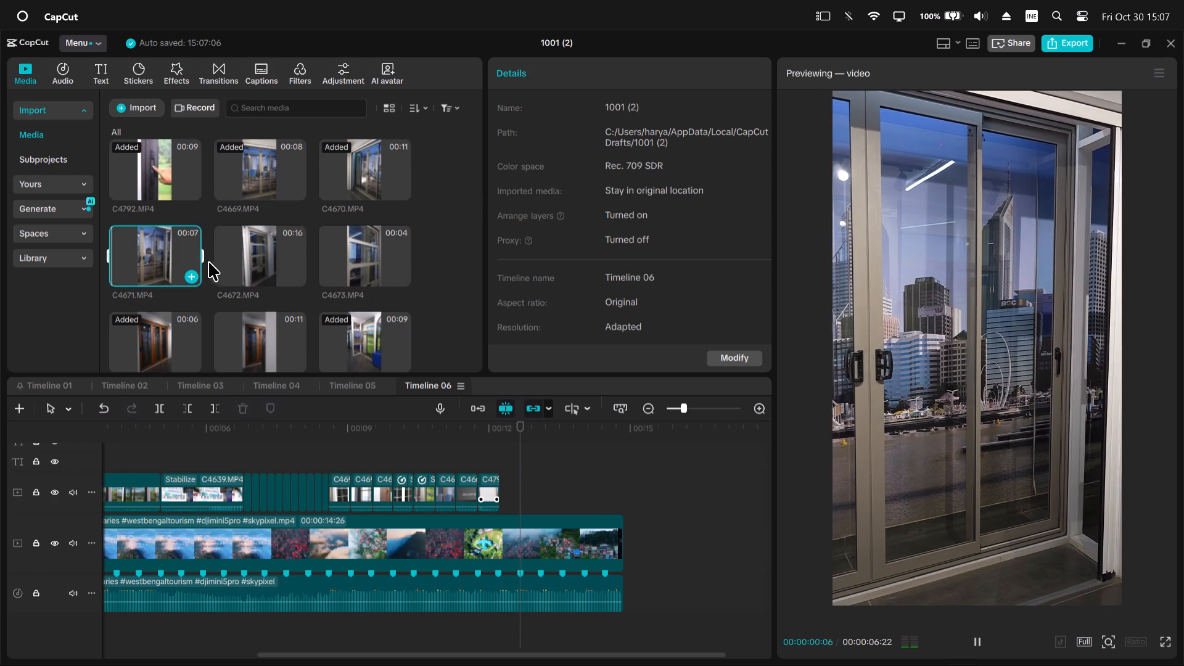
scroll(212, 263, up, 2)
click(380, 214)
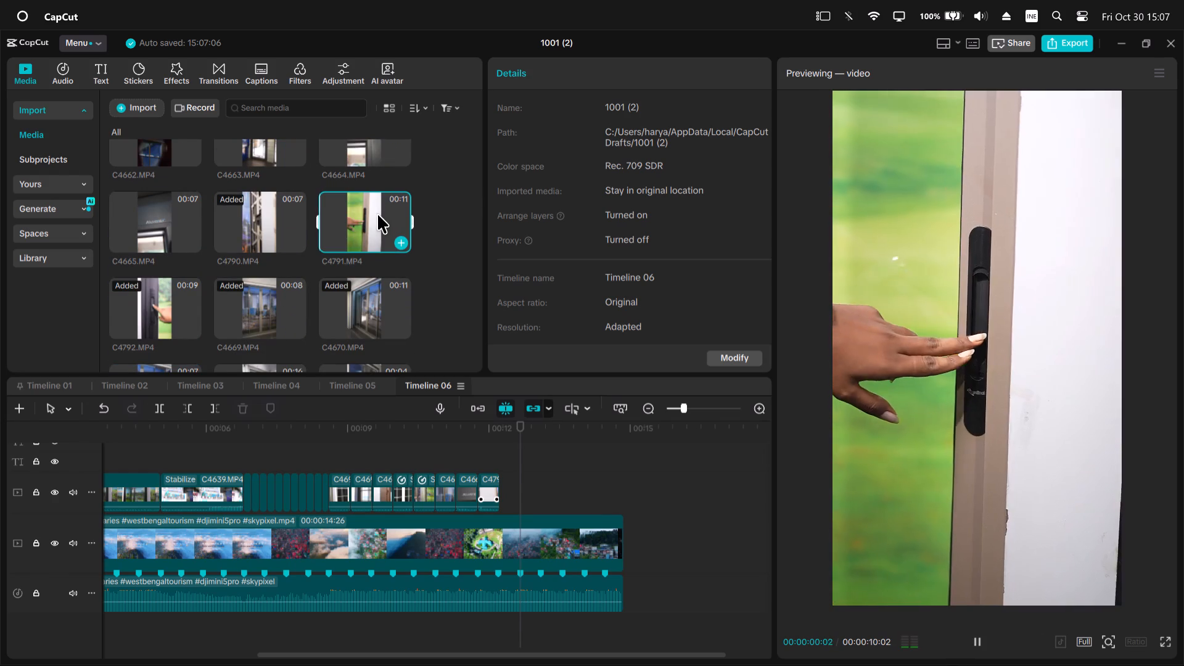
key(space)
drag(377, 214, 487, 394)
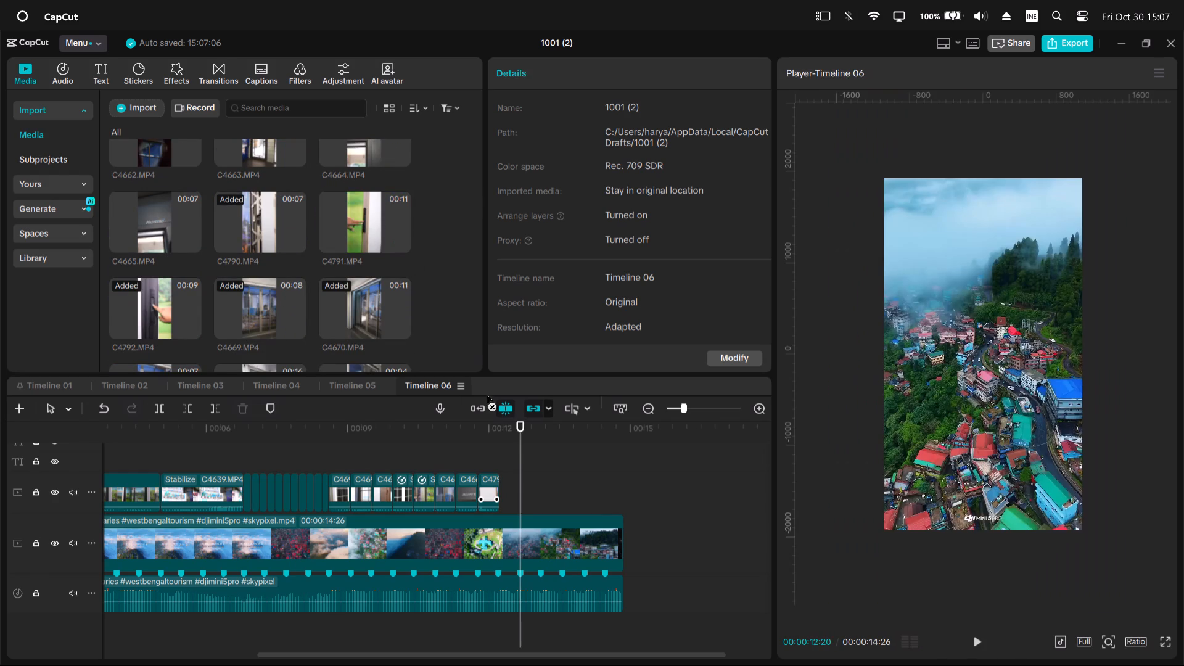
drag(487, 394, 504, 499)
Trim the start of C4791.MP4 at the 00:00:13:03 beat marker and move it onto the overlay track directly after C4790.MP4.
drag(509, 443, 511, 444)
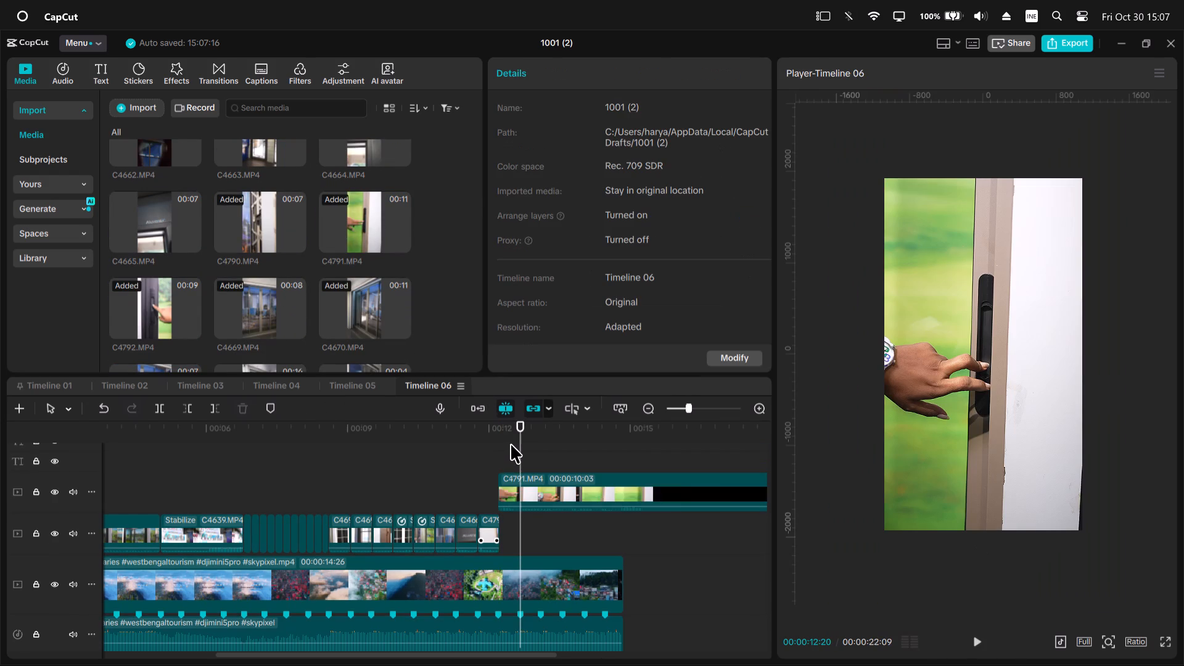
drag(511, 444, 535, 459)
drag(520, 430, 526, 437)
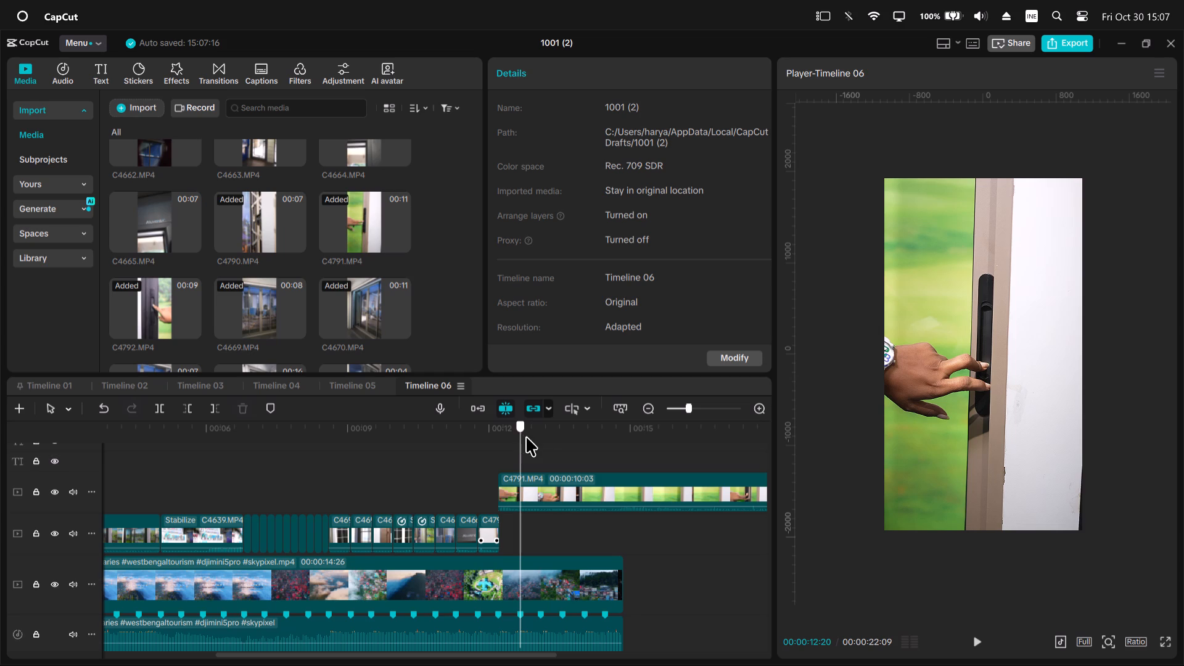
drag(526, 437, 543, 445)
click(554, 482)
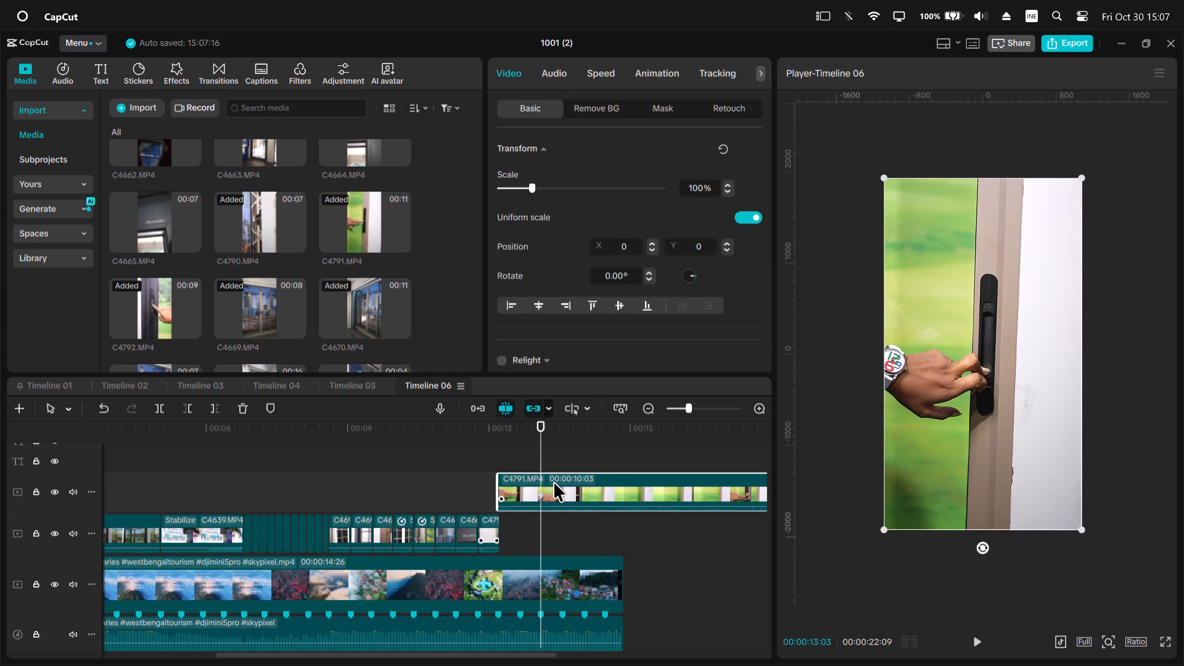
key(q)
drag(580, 501, 542, 541)
Trim the end of the C4791.MP4 clip at the beat marker at 00:00:12:20.
drag(541, 445, 520, 452)
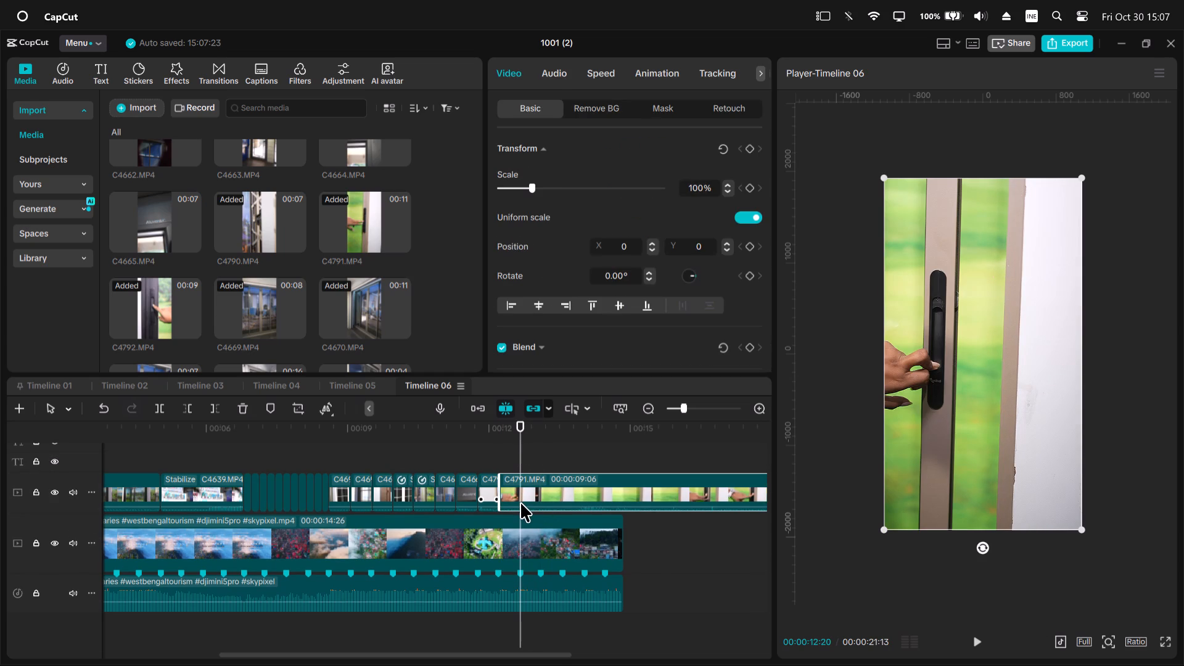
click(521, 503)
key(w)
Find the door handle close-up C4705.MP4 in the media library, preview it and add it after C4791.MP4 on the overlay track.
scroll(323, 305, down, 2)
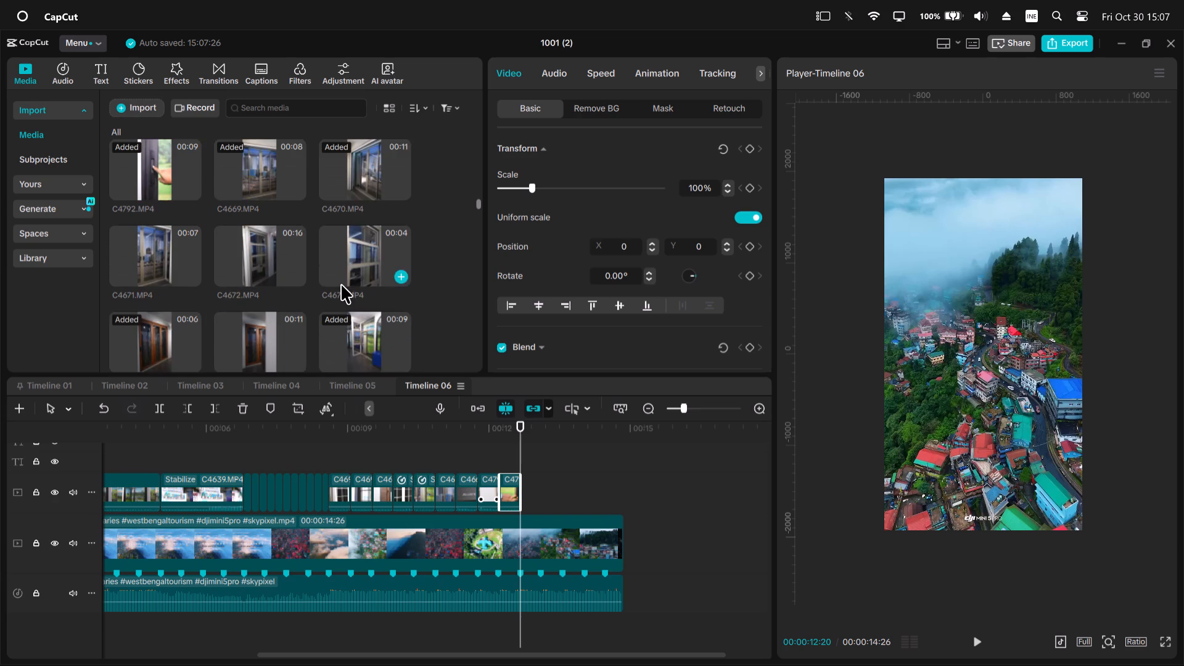
scroll(341, 284, down, 5)
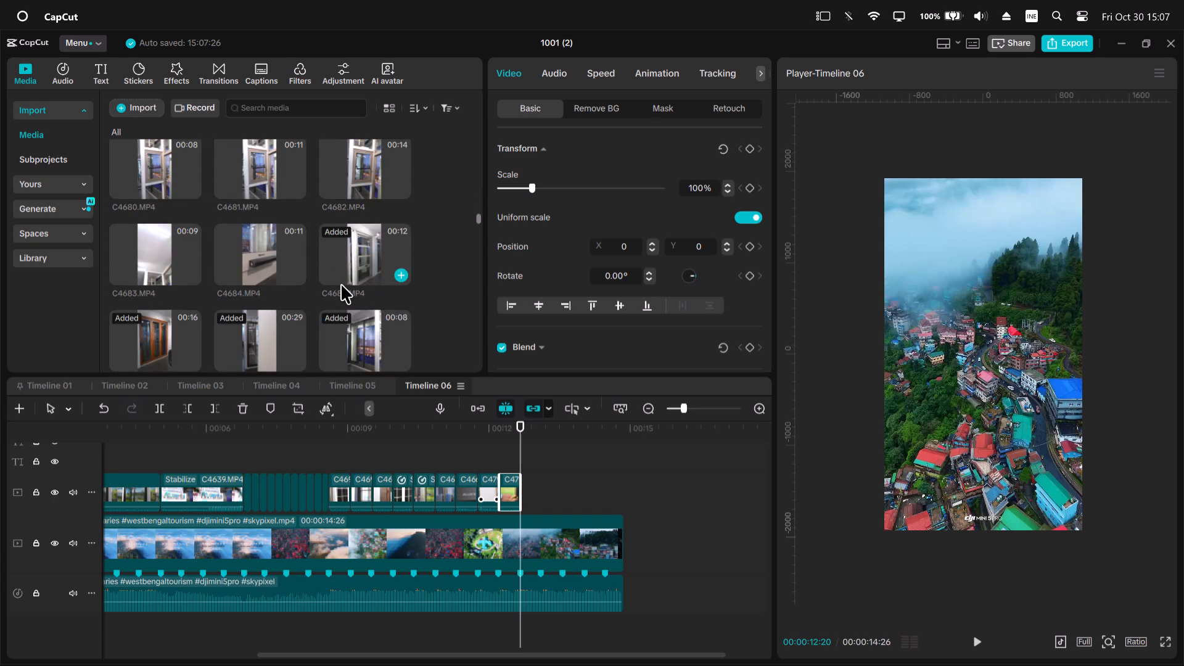
scroll(341, 284, down, 5)
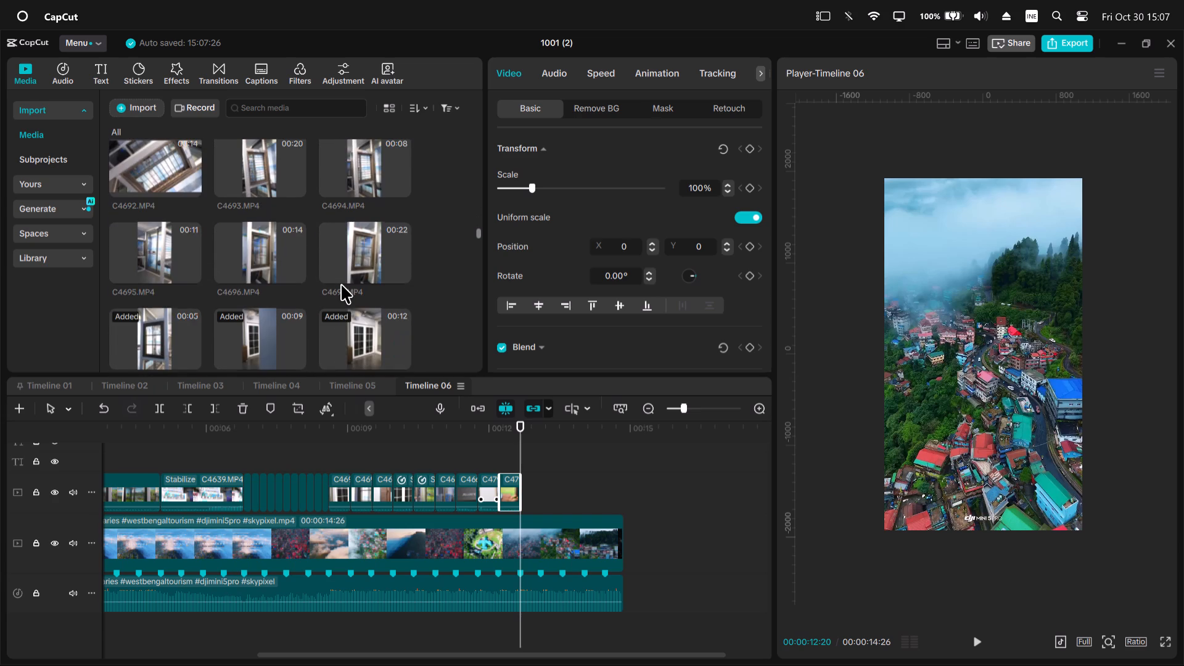
scroll(341, 284, down, 4)
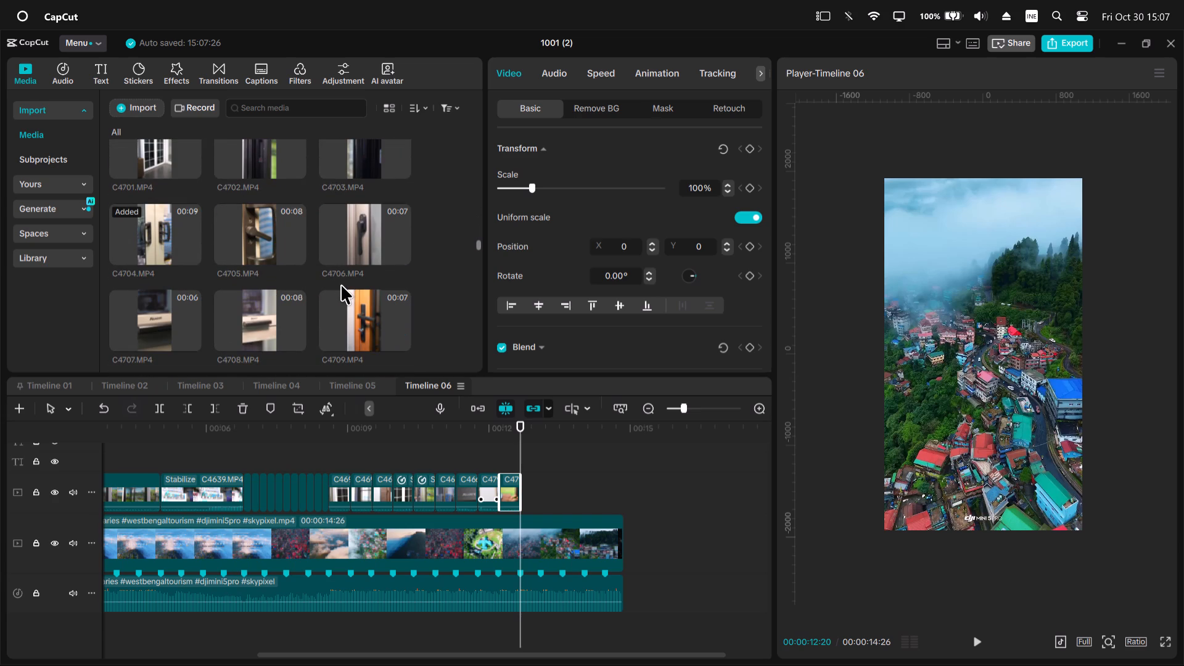
click(277, 230)
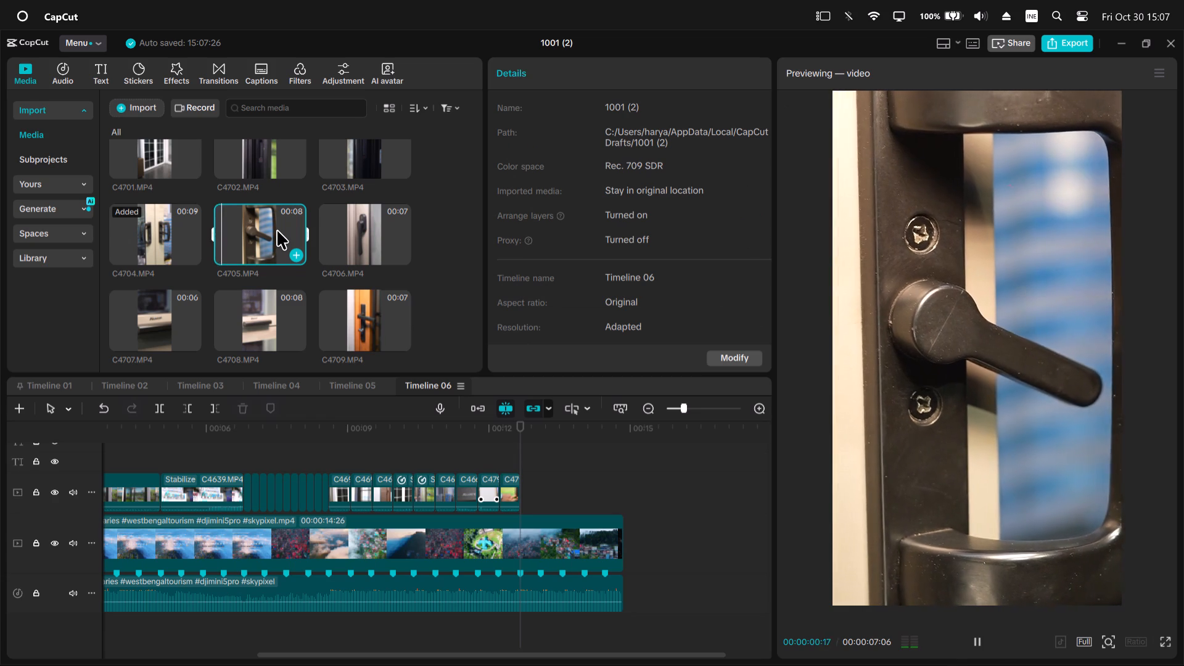
key(space)
drag(277, 230, 520, 493)
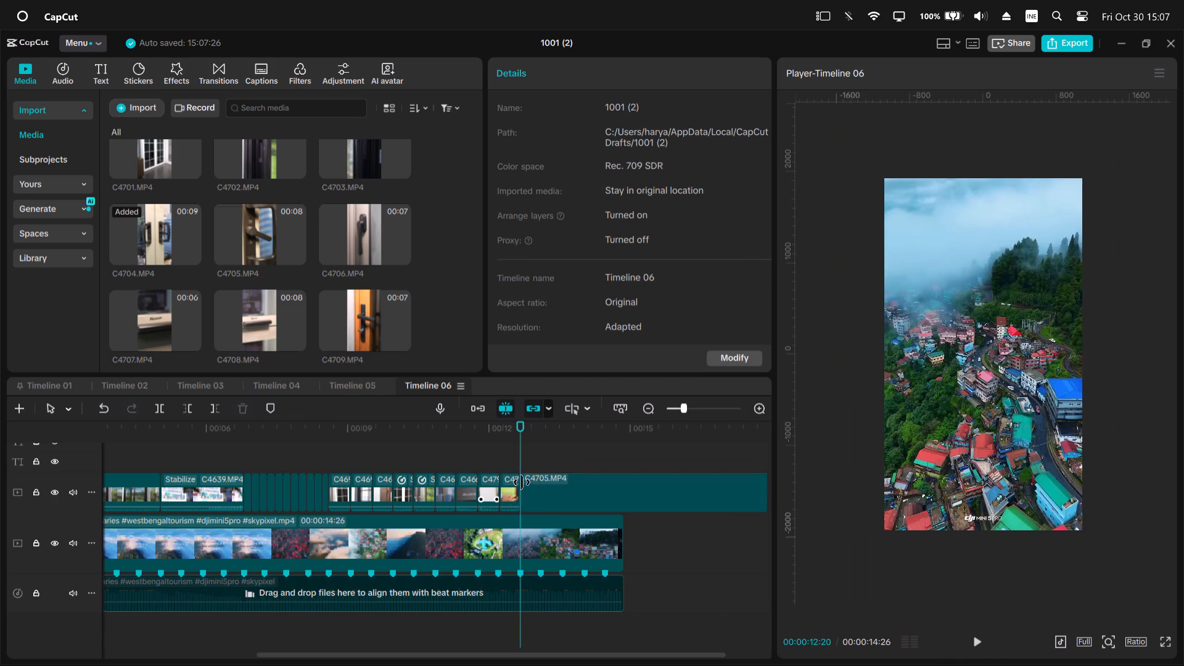
Trim the start of C4705.MP4 at the 00:00:13:17 beat marker and move it back directly after the C4791.MP4 clip.
drag(525, 438, 562, 450)
click(565, 492)
key(q)
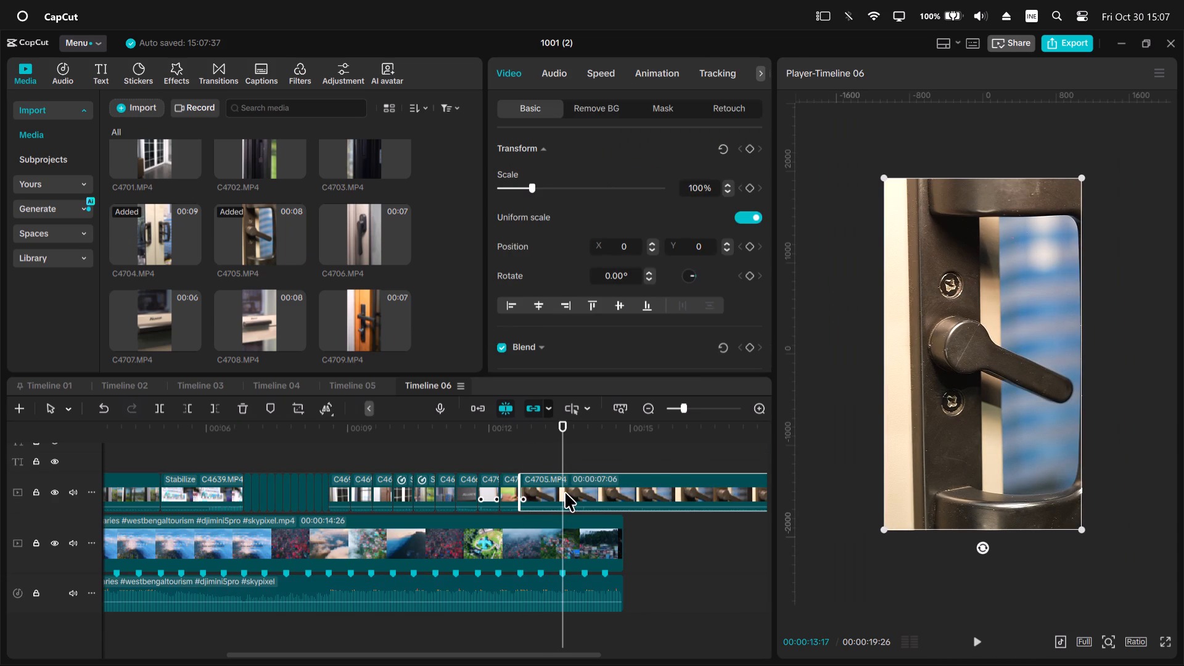
drag(582, 490, 535, 493)
Trim the end of the C4705.MP4 clip at the beat marker at 00:00:13:03.
drag(520, 429, 525, 431)
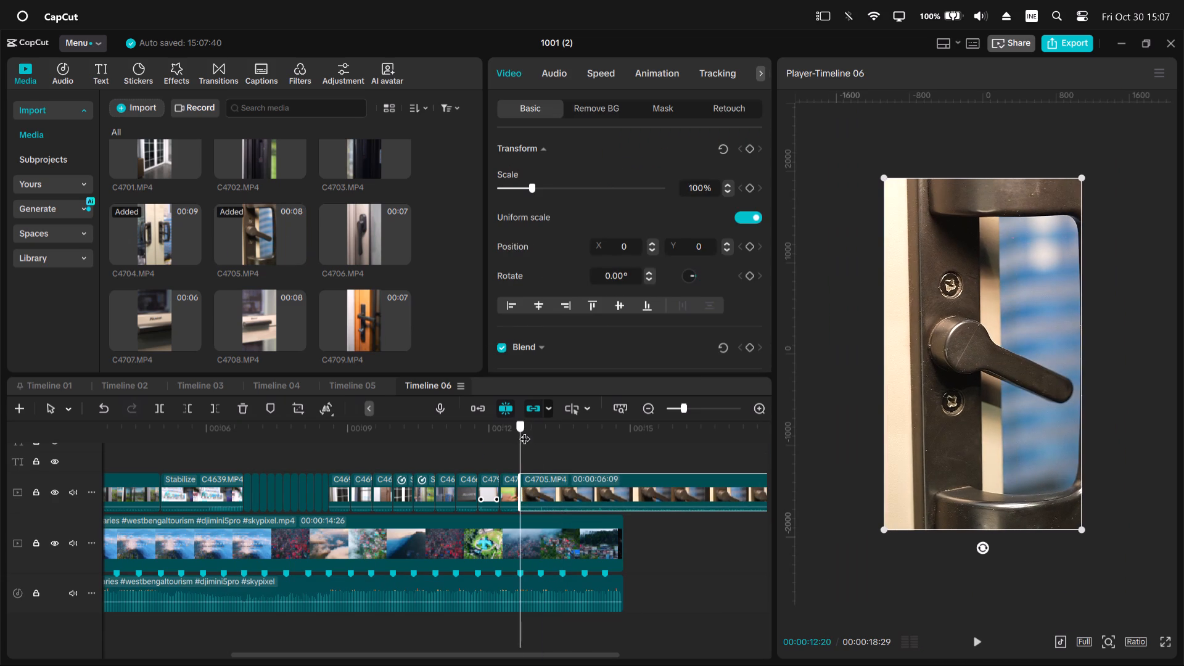
drag(525, 431, 539, 437)
click(548, 492)
key(w)
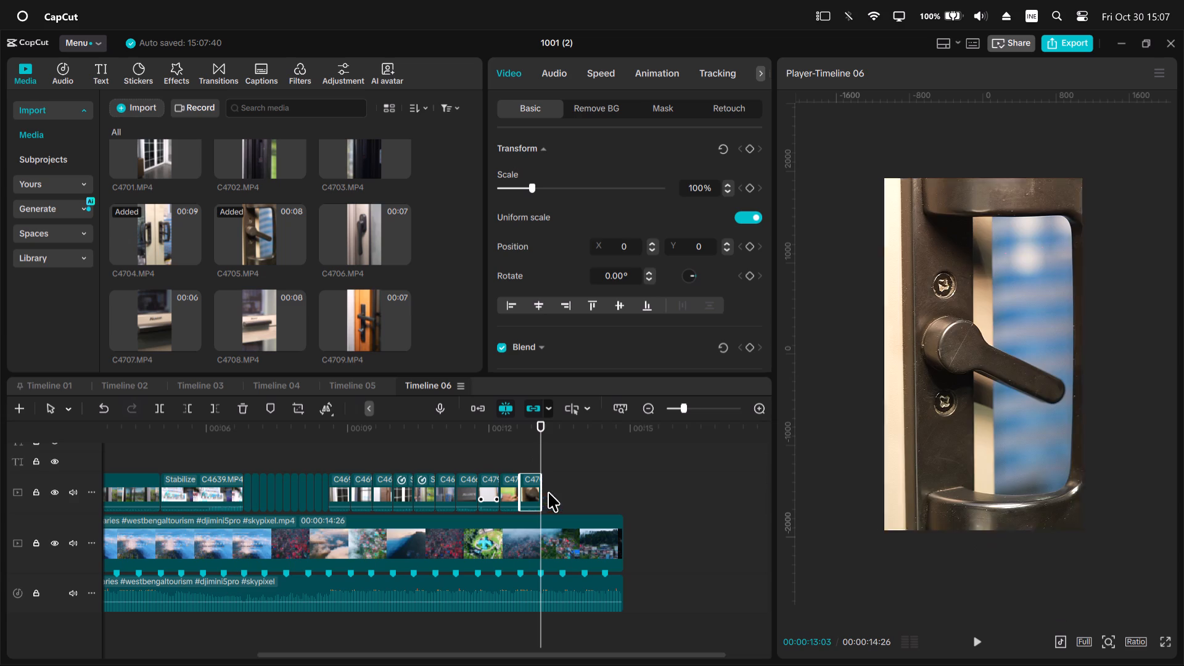
Add C4706.MP4 from the media library directly after the C4705.MP4 clip on the overlay track.
click(365, 250)
drag(365, 247, 567, 476)
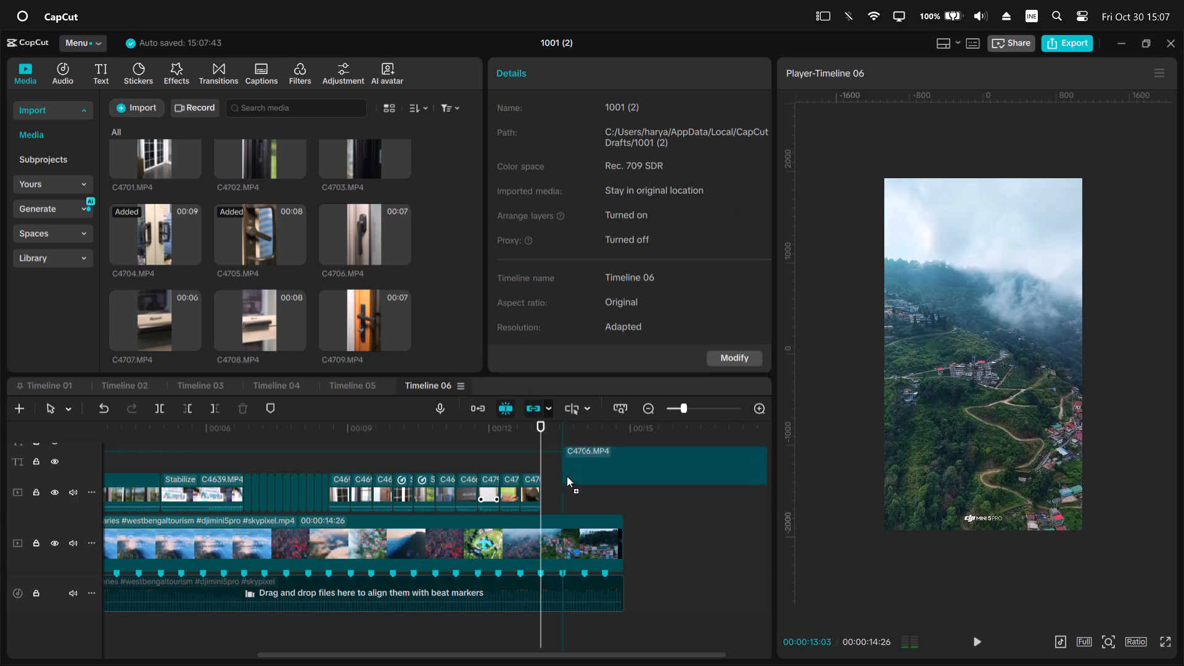
drag(567, 476, 541, 495)
Trim the start of C4706.MP4 to leave a duration of 00:00:05:13, and move it back directly after C4705.MP4.
key(space)
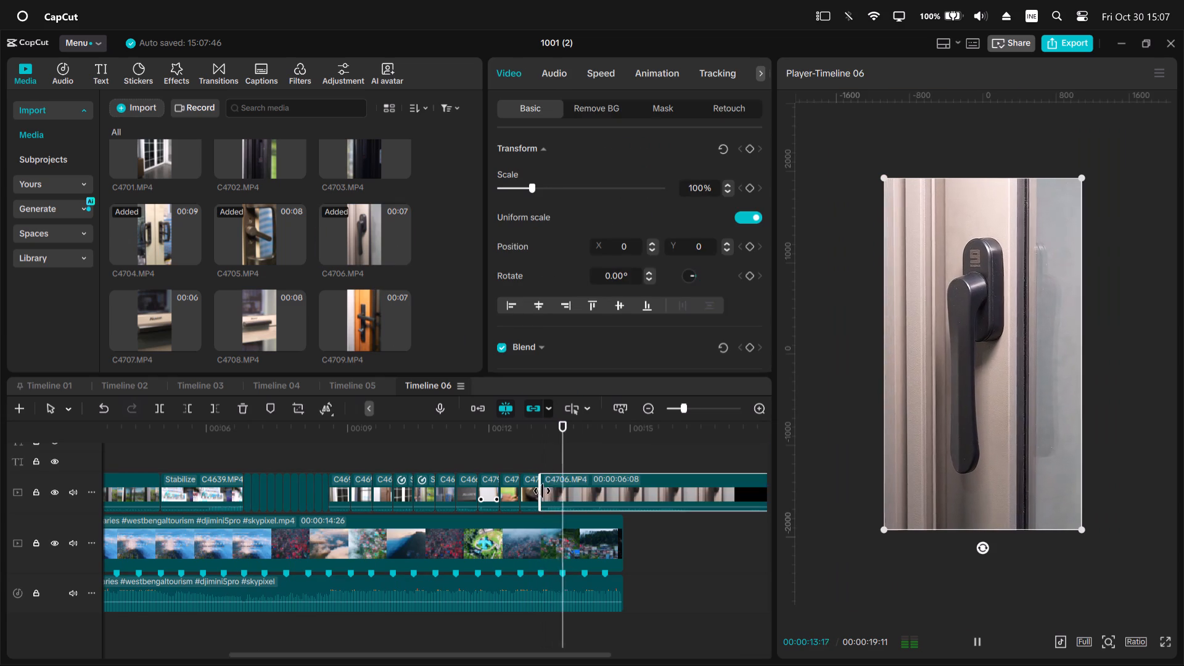
key(space)
key(q)
drag(578, 440, 556, 443)
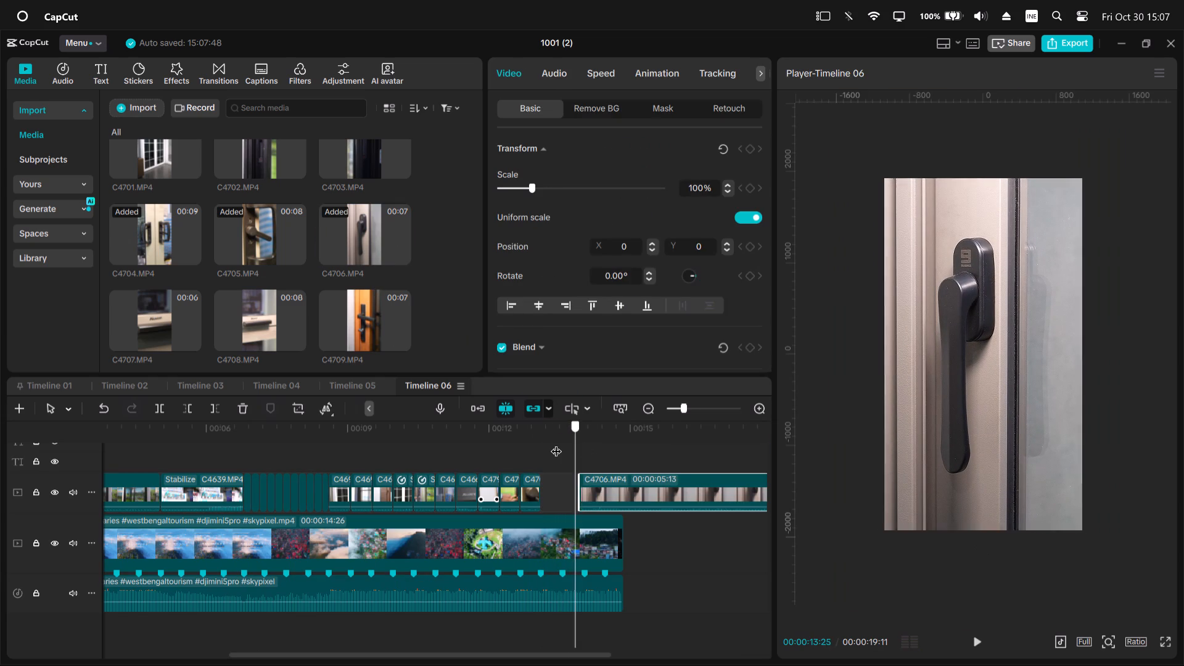
drag(556, 443, 541, 446)
drag(594, 487, 554, 488)
Play the C4706.MP4 clip and trim its end at the beat marker at 00:00:13:17.
key(space)
key(space)
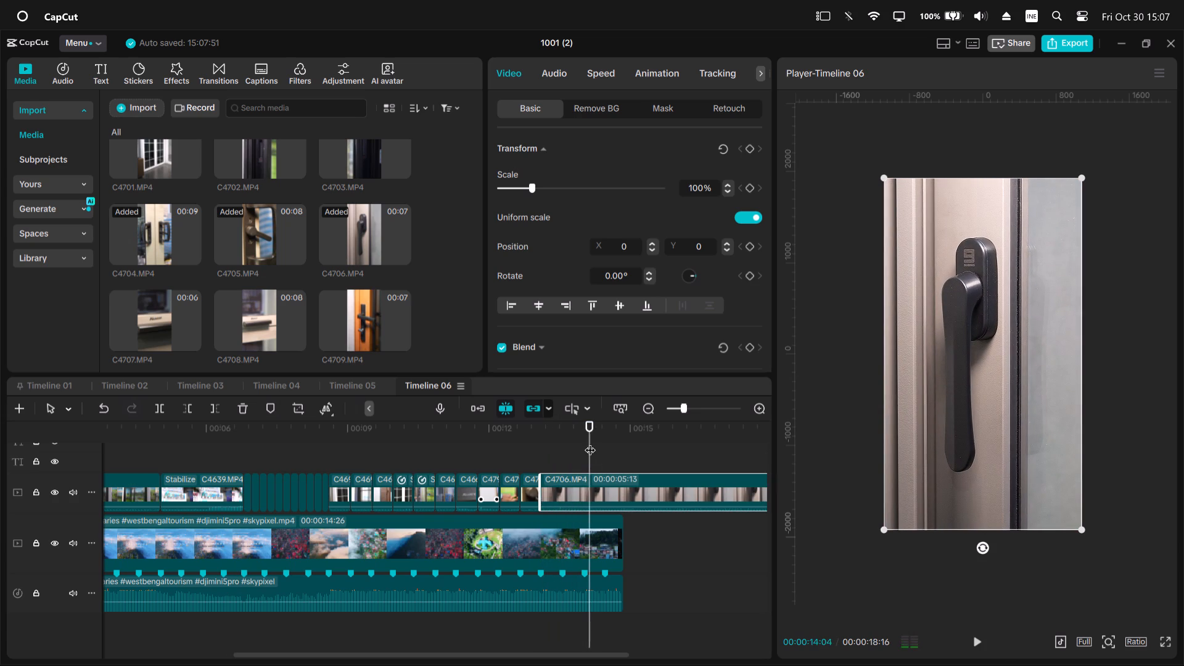
drag(589, 440, 562, 443)
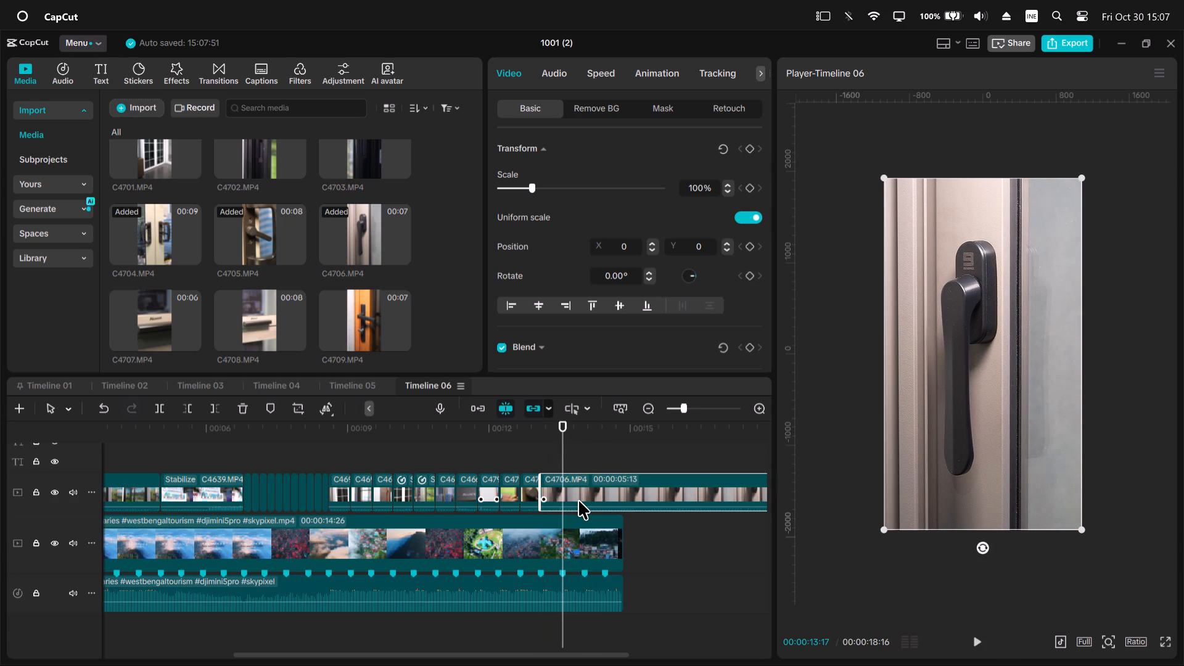
click(578, 500)
key(w)
Preview C4708.MP4 from the media library and add it directly after the C4706.MP4 clip on the overlay track.
scroll(324, 314, down, 1)
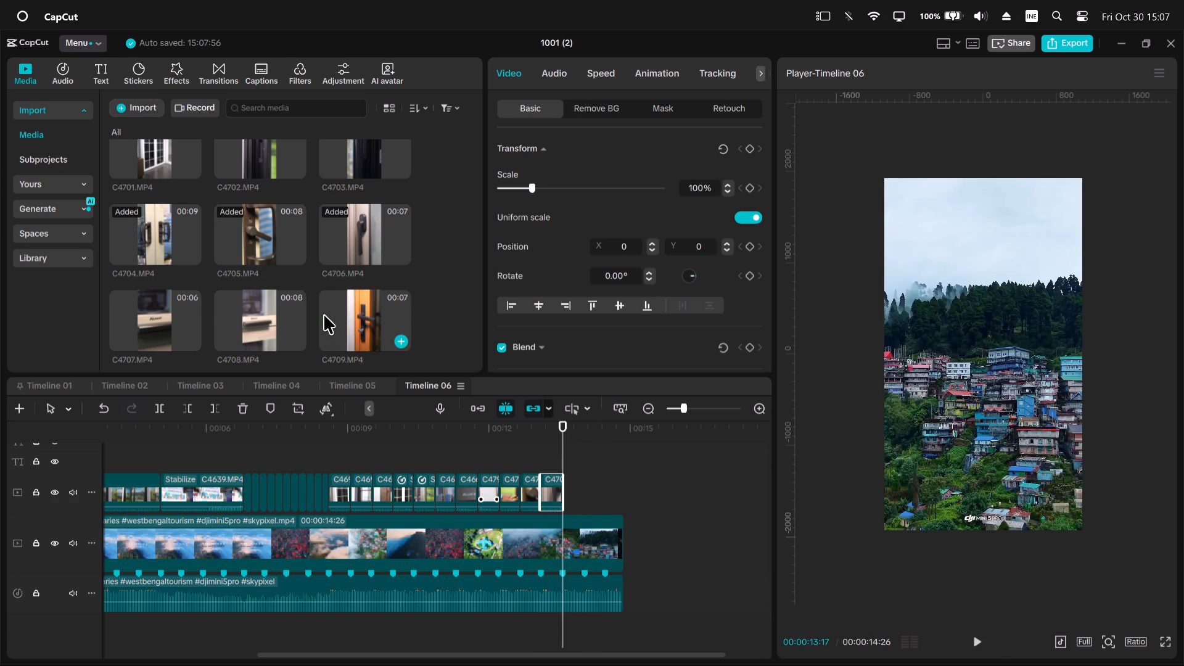
click(269, 245)
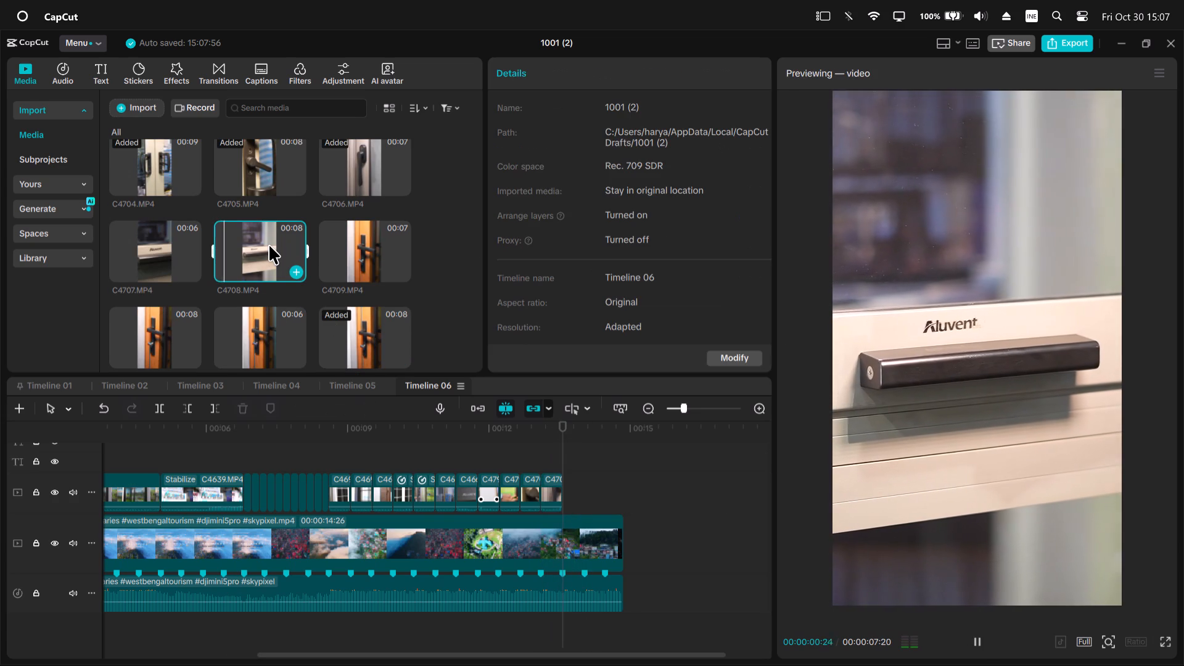
key(space)
drag(269, 245, 567, 487)
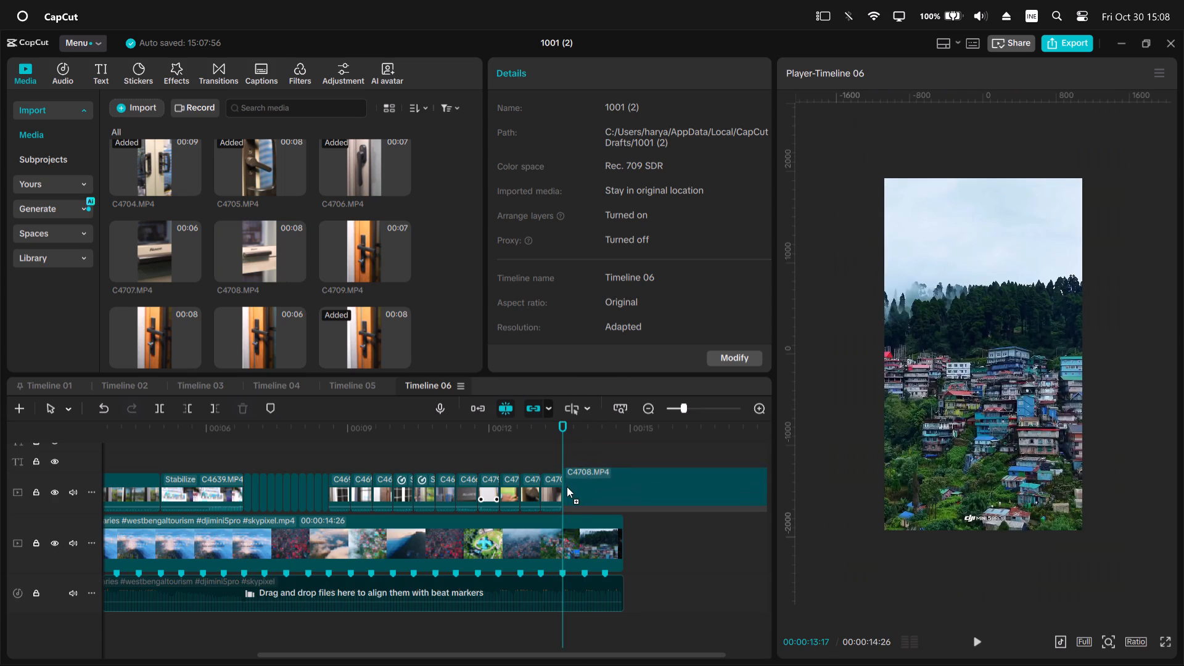
drag(567, 487, 566, 487)
Play C4708.MP4, trim its start to leave a duration of 00:00:06:23, and move it back directly after C4706.MP4.
key(space)
key(space)
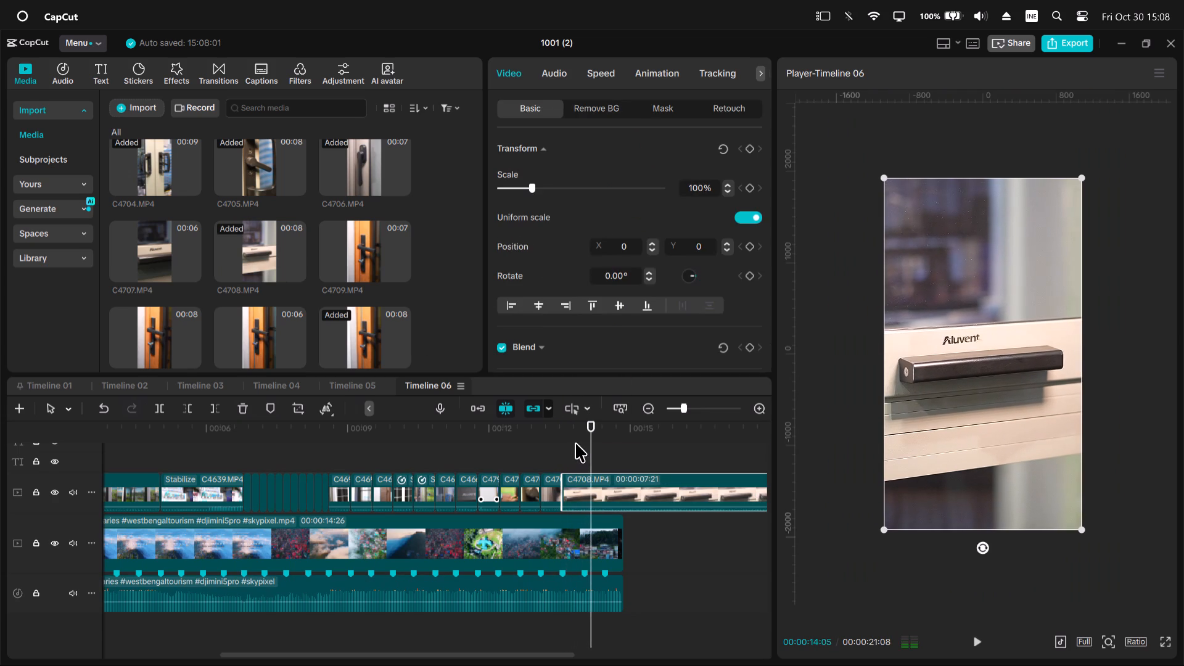
key(space)
key(space)
click(608, 482)
key(q)
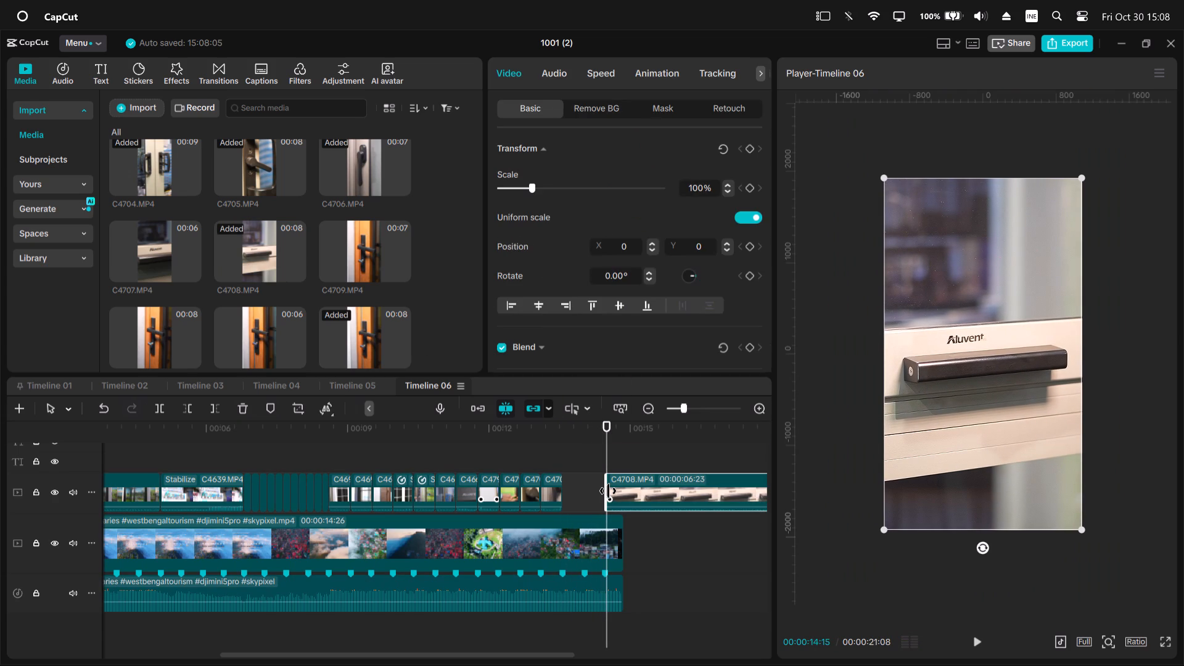
drag(654, 495, 620, 495)
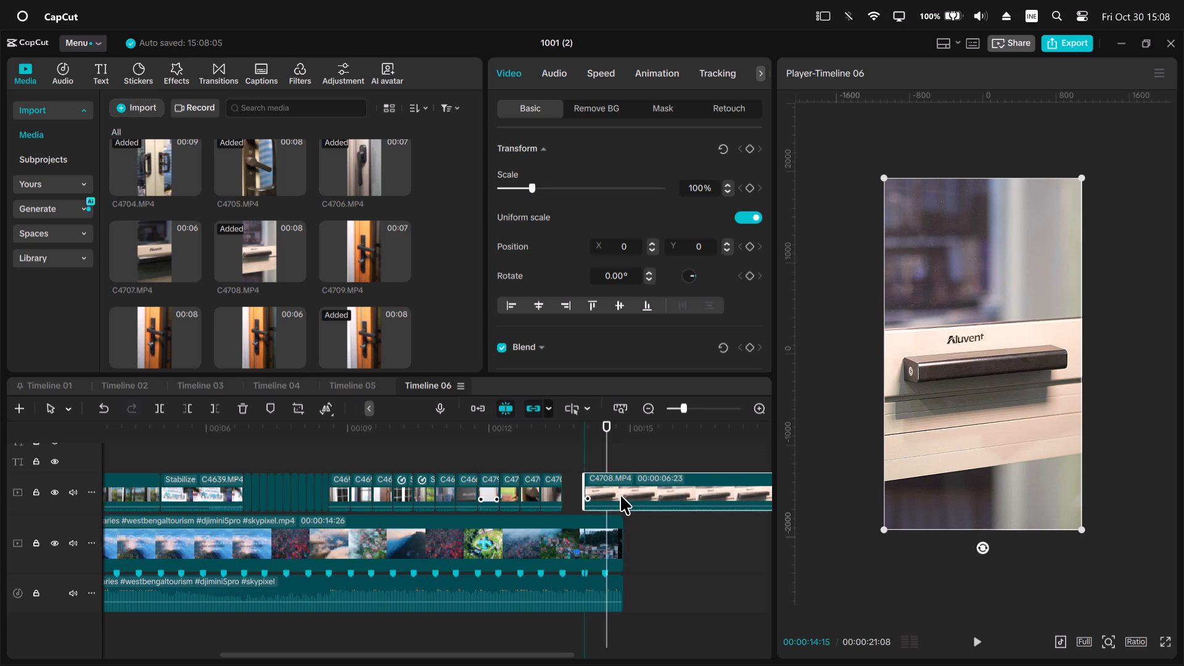
drag(620, 495, 610, 495)
Trim the end of the C4708.MP4 clip at the beat marker at 00:00:14:01.
drag(606, 438, 586, 439)
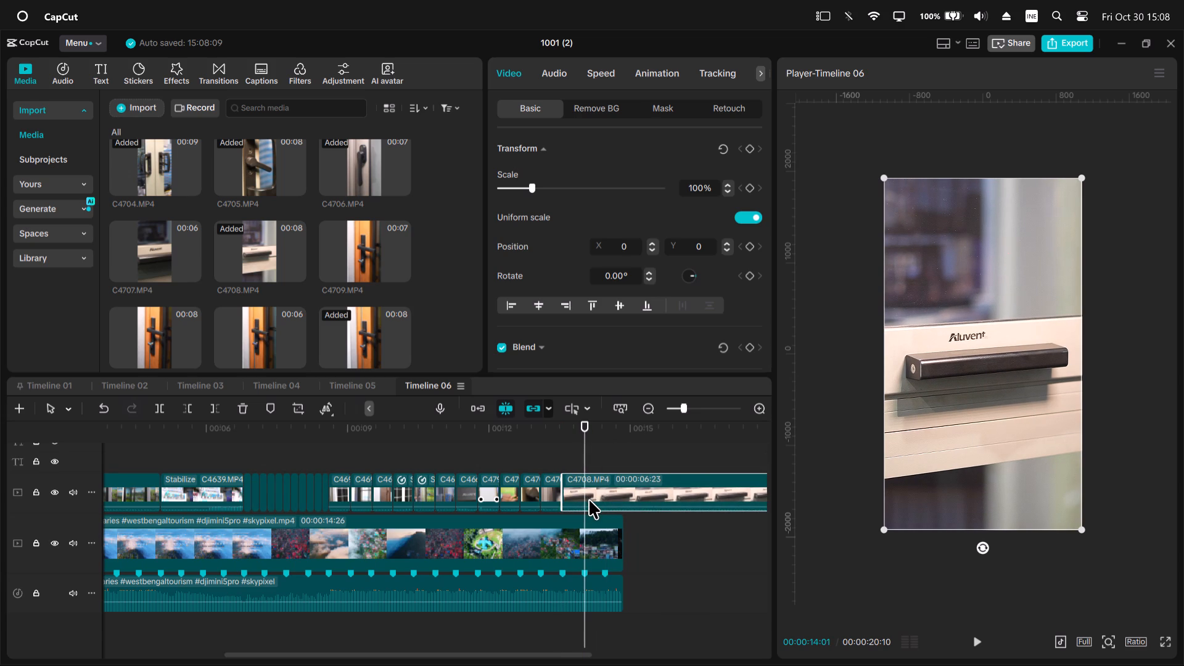
click(589, 499)
key(w)
Preview C4709.MP4, C4712.MP4 and C4714.MP4 from the media library, and add C4714.MP4 directly after C4708.MP4 on the overlay track.
scroll(258, 316, down, 1)
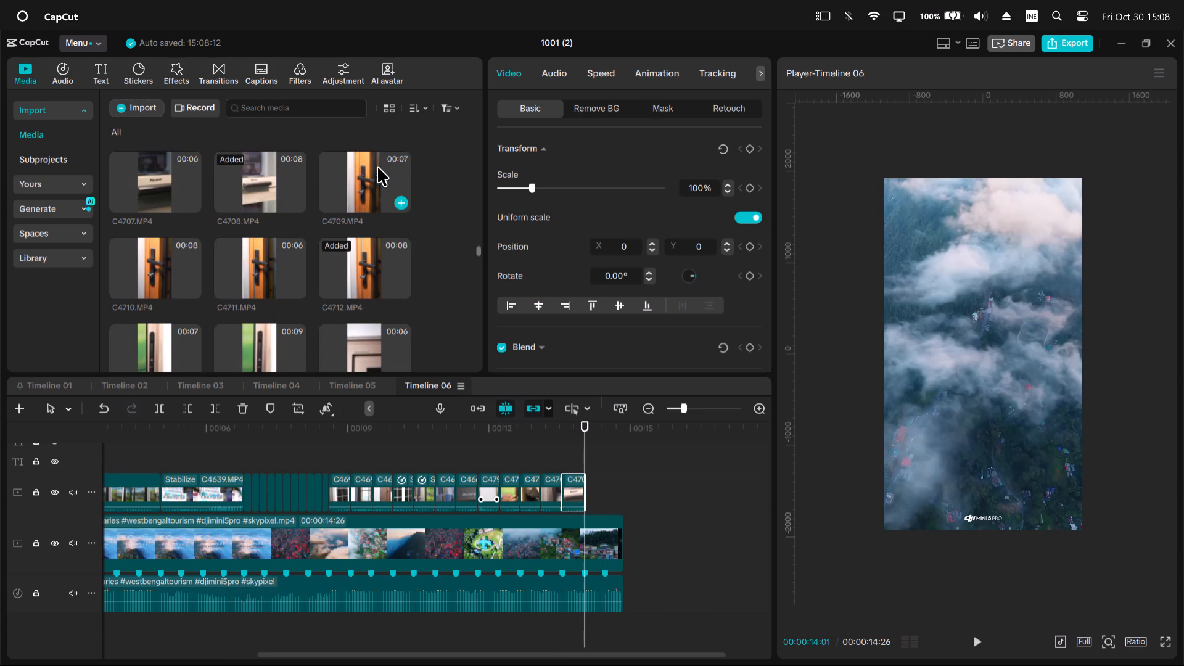
click(377, 166)
key(space)
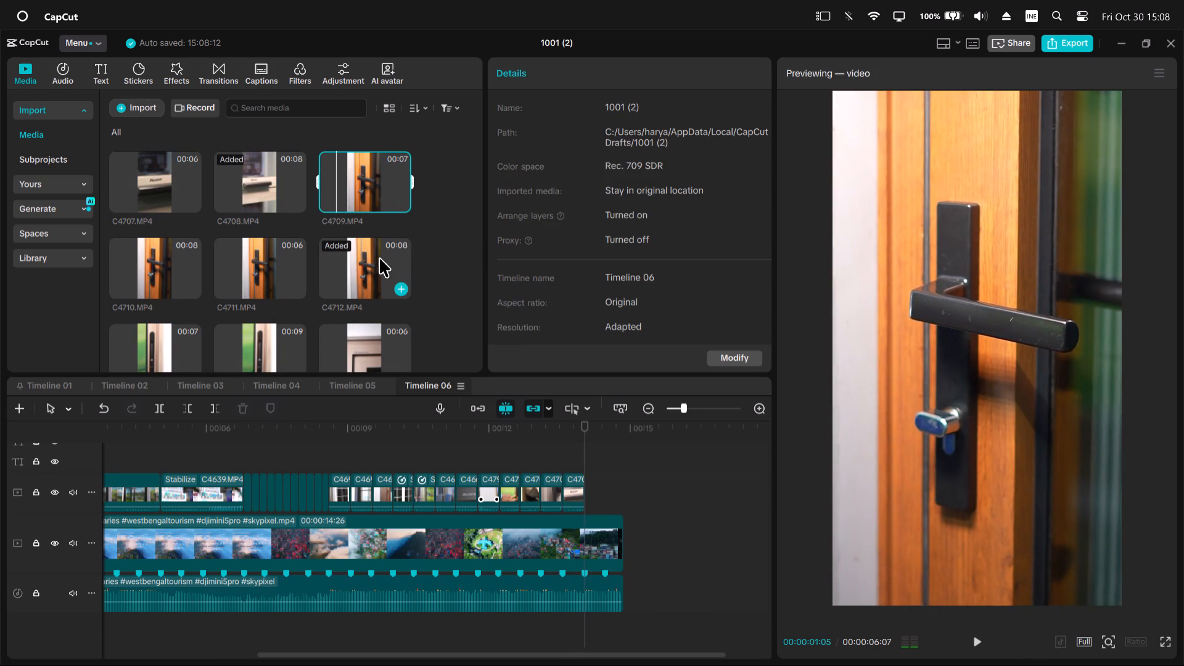
click(376, 263)
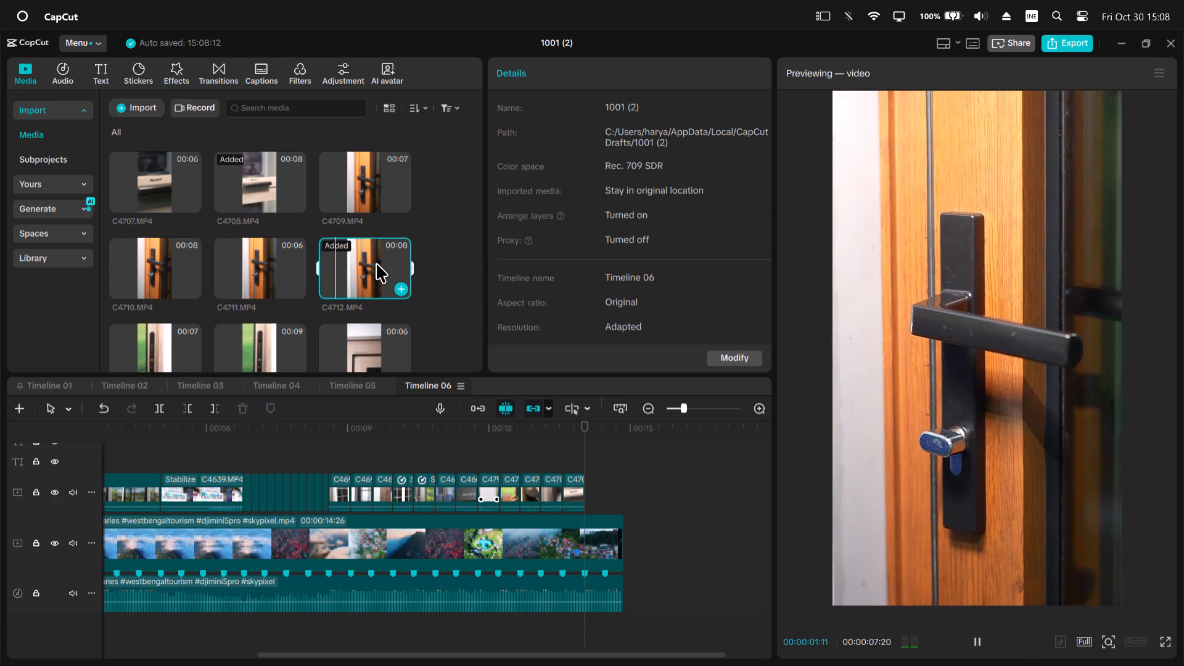
key(space)
scroll(373, 270, down, 2)
click(255, 215)
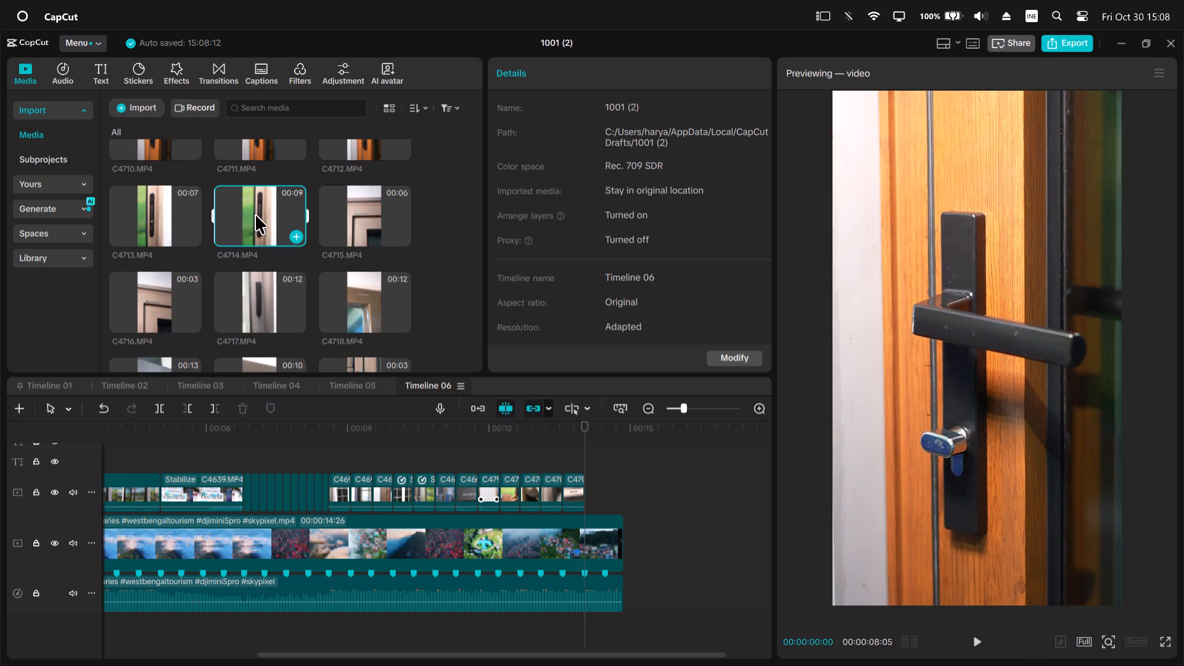
key(space)
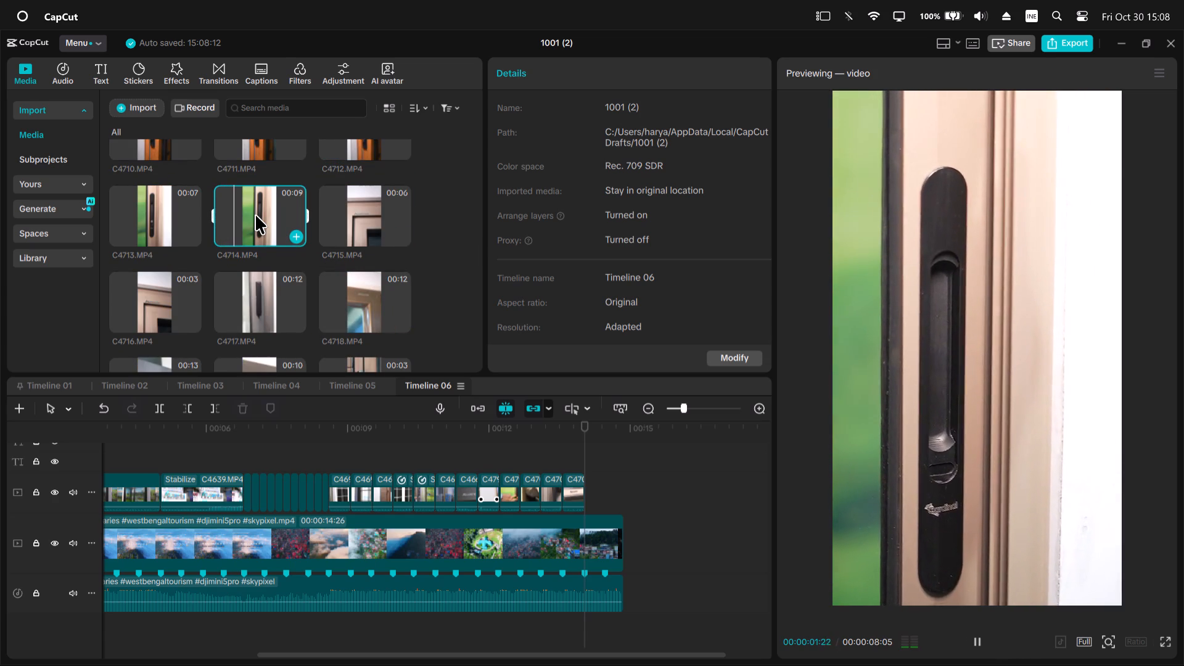
drag(255, 215, 585, 496)
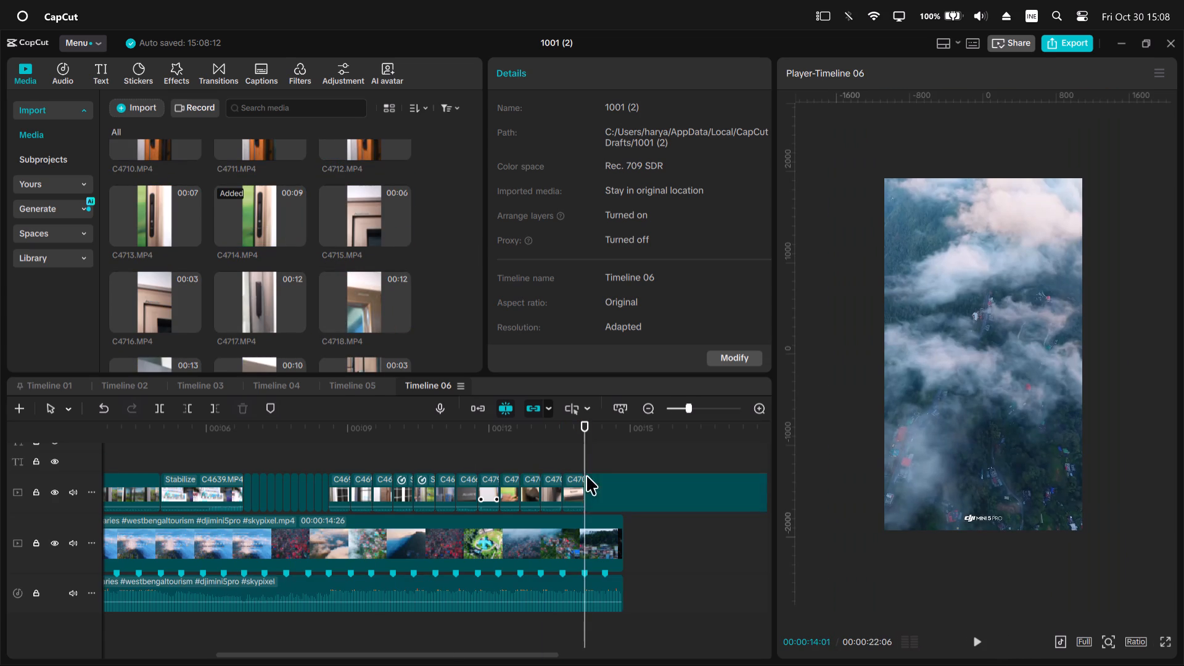
Trim the end of the C4714.MP4 clip at the beat marker at 00:00:14:14.
drag(588, 438, 604, 451)
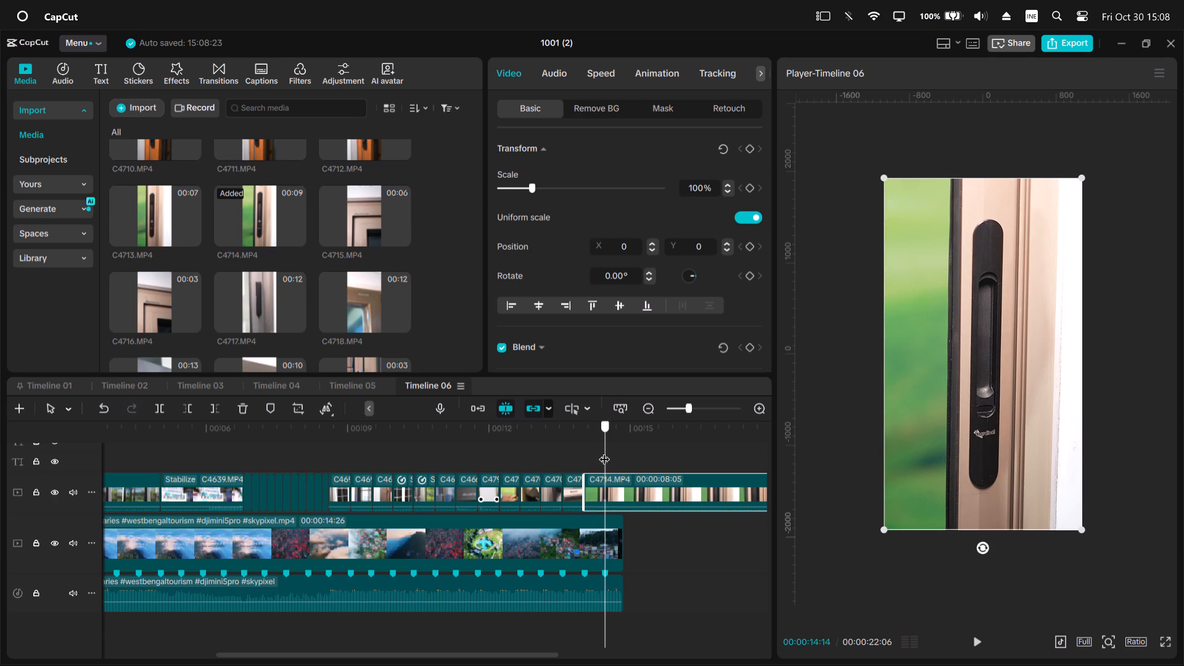
drag(604, 451, 606, 453)
click(614, 506)
click(614, 505)
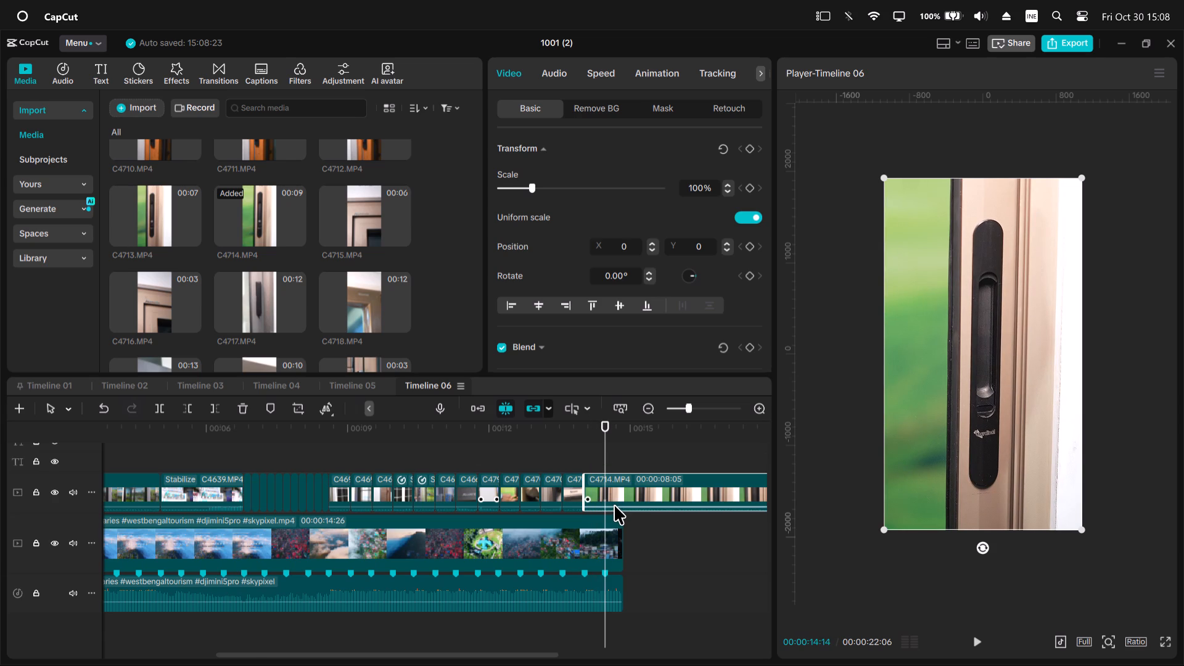
key(w)
Play Timeline 06 from start to end to review the edit, and return the playhead to the start.
ctrl+scroll(614, 505, down, 8)
drag(556, 432, 0, 324)
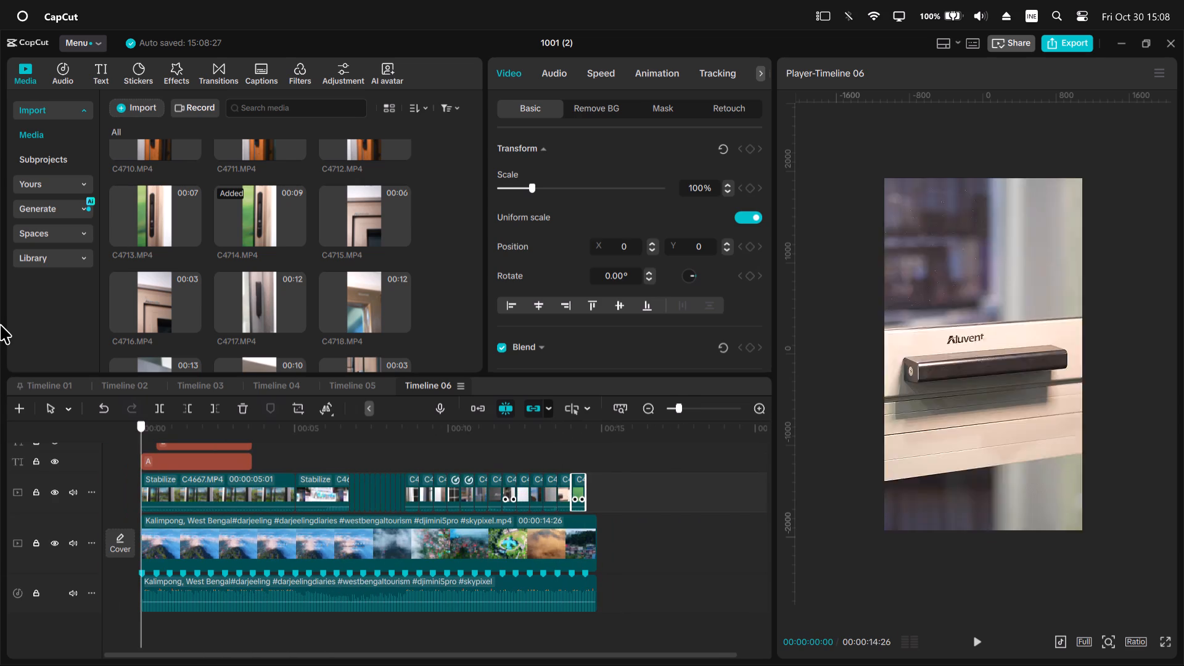
drag(0, 324, 0, 319)
key(space)
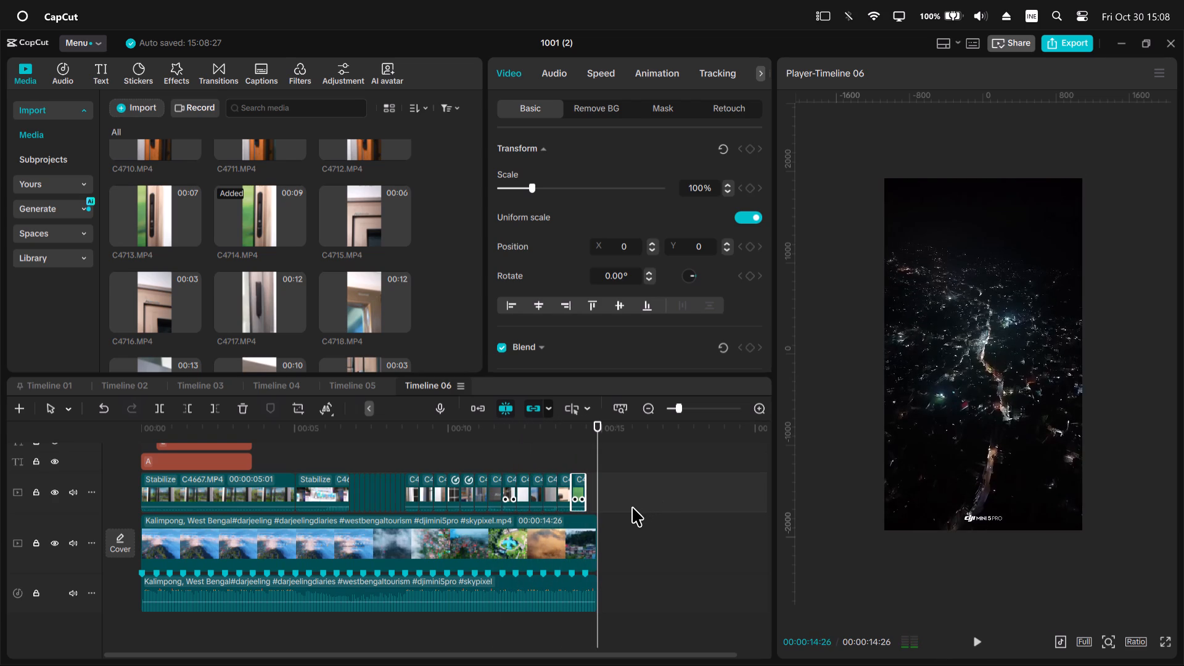
drag(603, 436, 0, 416)
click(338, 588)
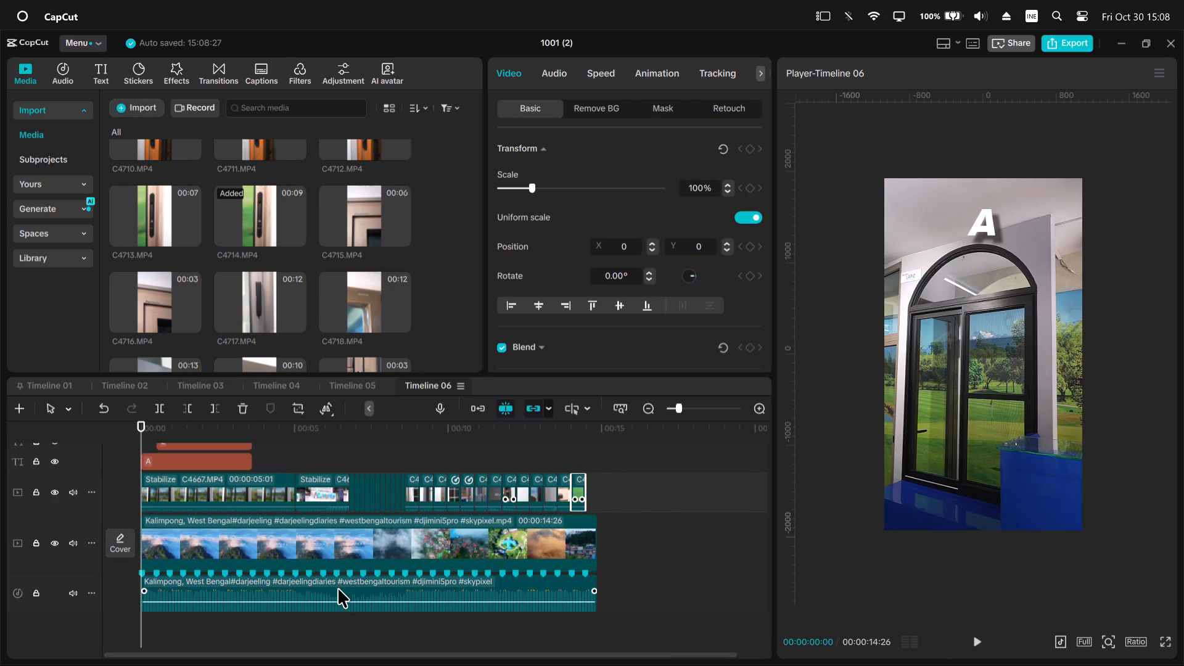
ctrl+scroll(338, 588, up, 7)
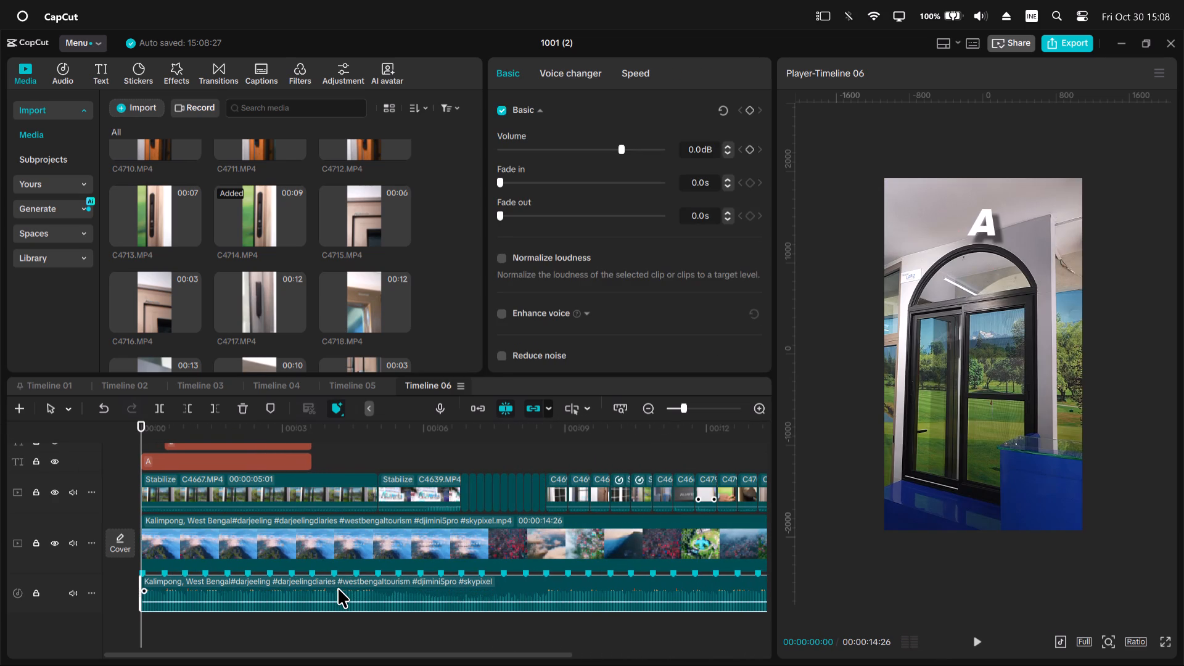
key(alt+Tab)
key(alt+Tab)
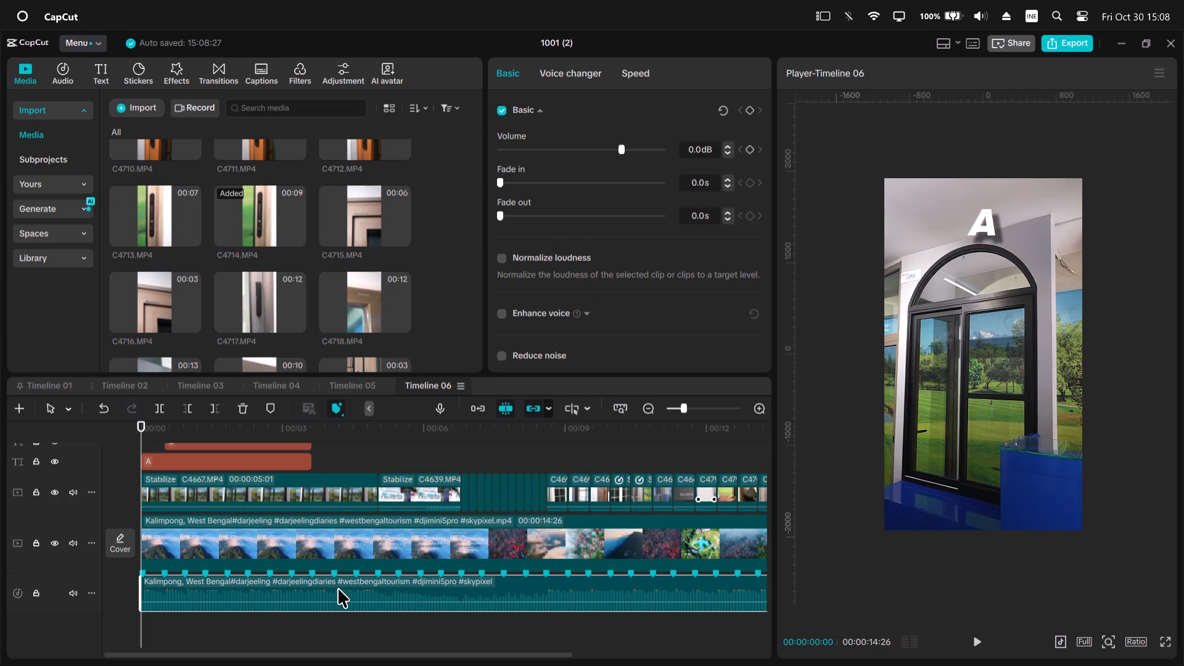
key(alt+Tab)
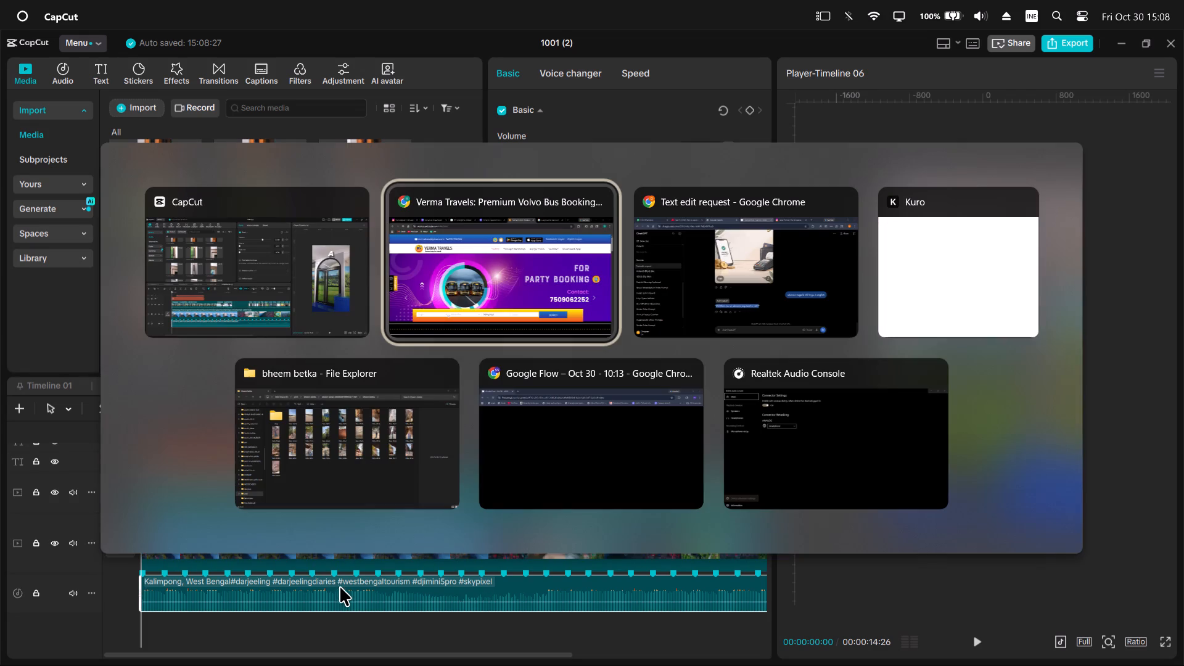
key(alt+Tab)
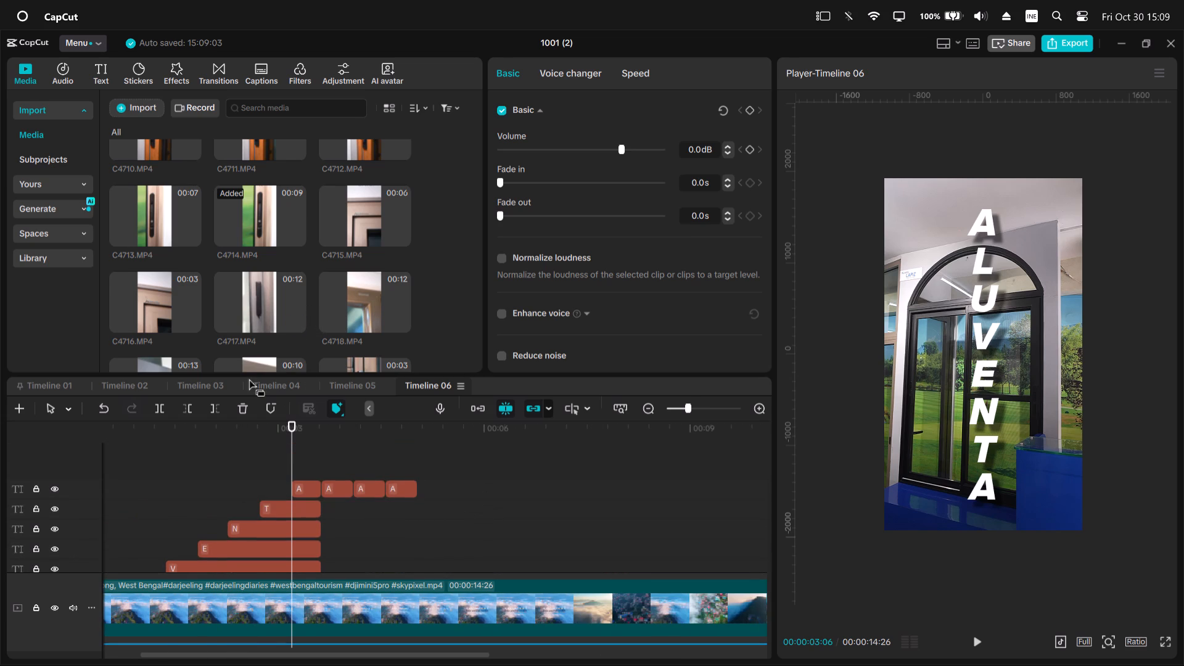
click(354, 390)
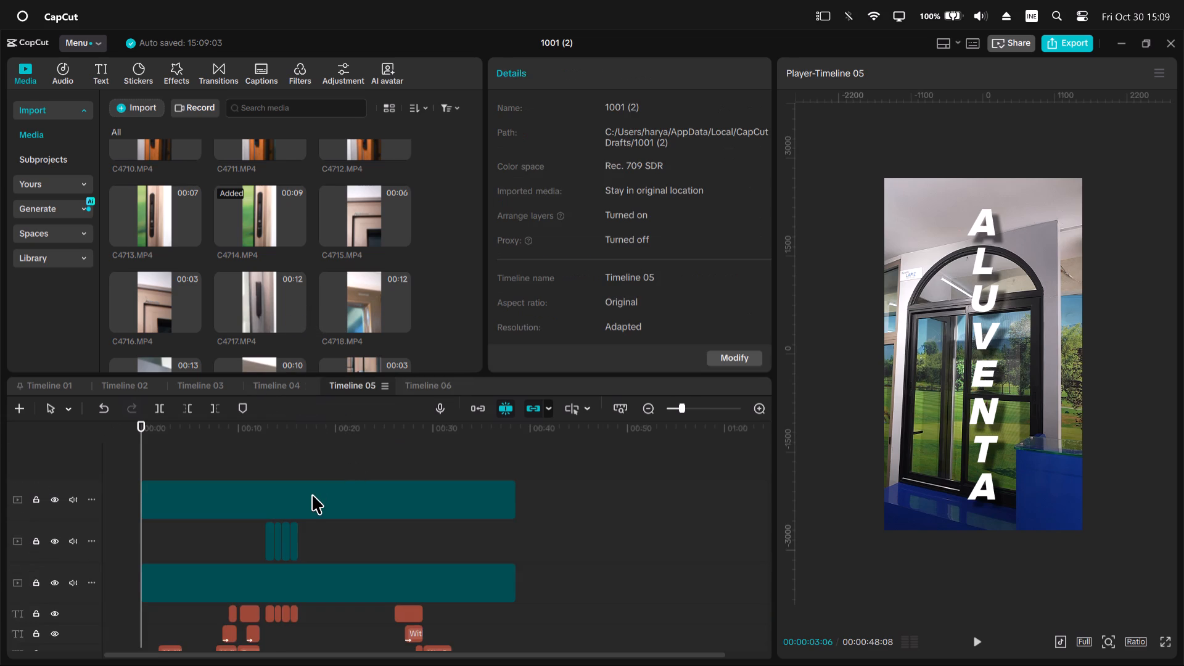
click(309, 496)
ctrl+click(292, 594)
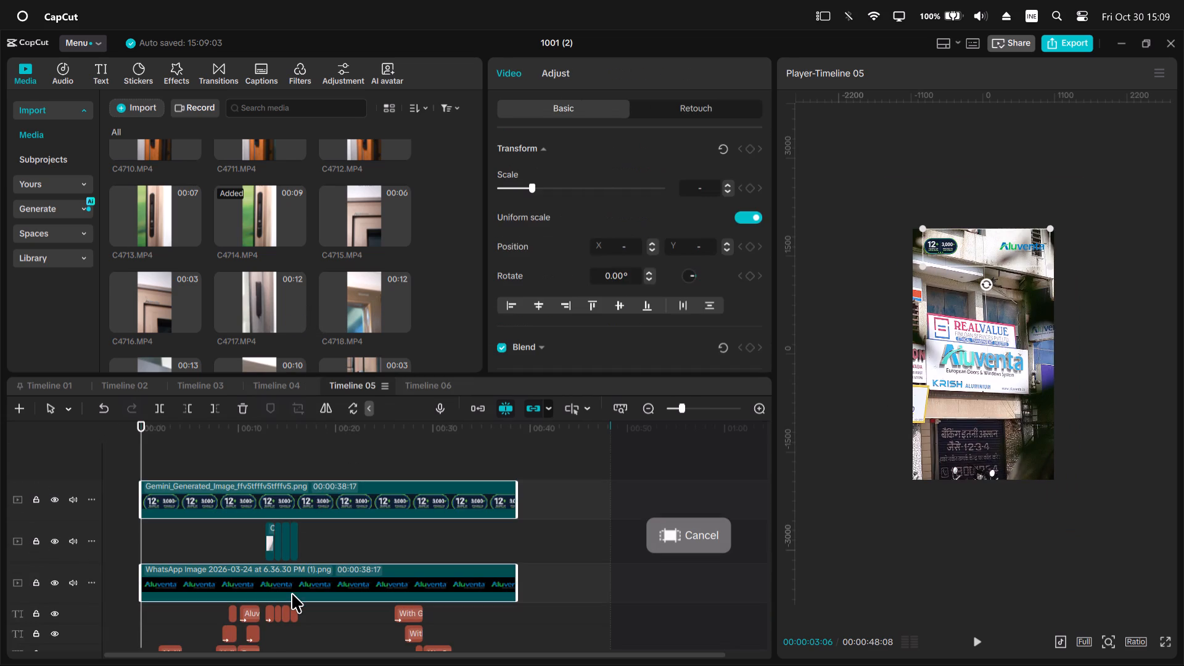
key(ctrl+c)
key(ctrl+c)
key(ctrl+c)
key(ctrl+c)
click(428, 379)
drag(291, 428, 0, 395)
key(ctrl+v)
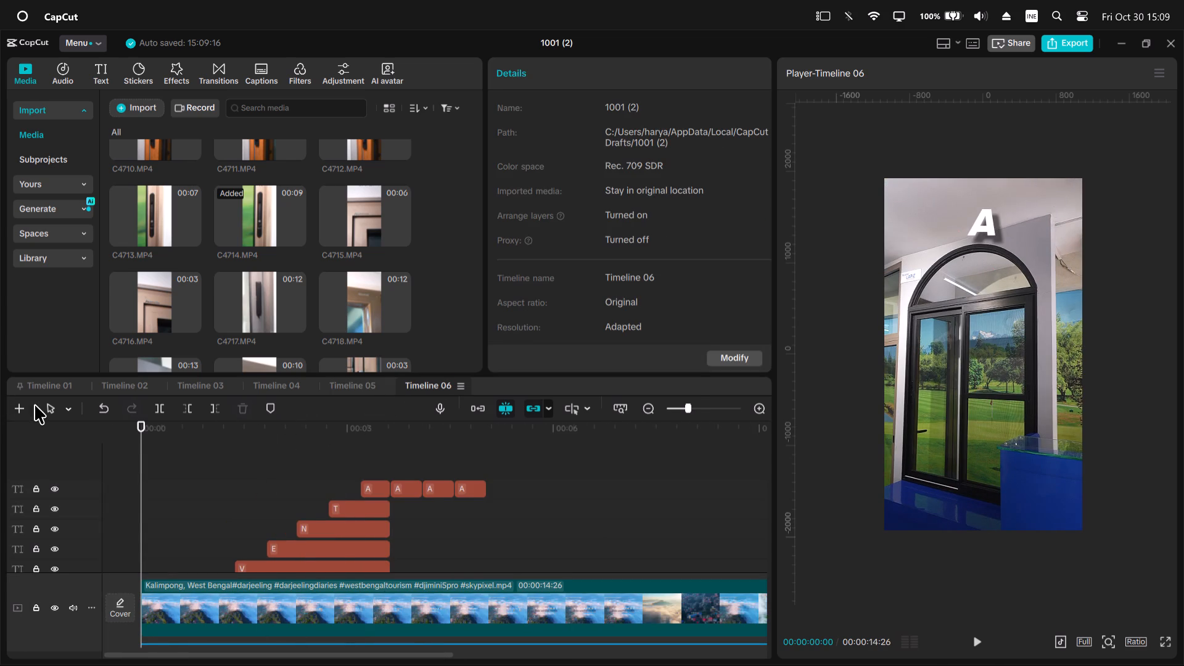
Trim the end of both pasted badge and logo clips to the reference video's end at 00:00:14:26.
ctrl+scroll(490, 488, down, 20)
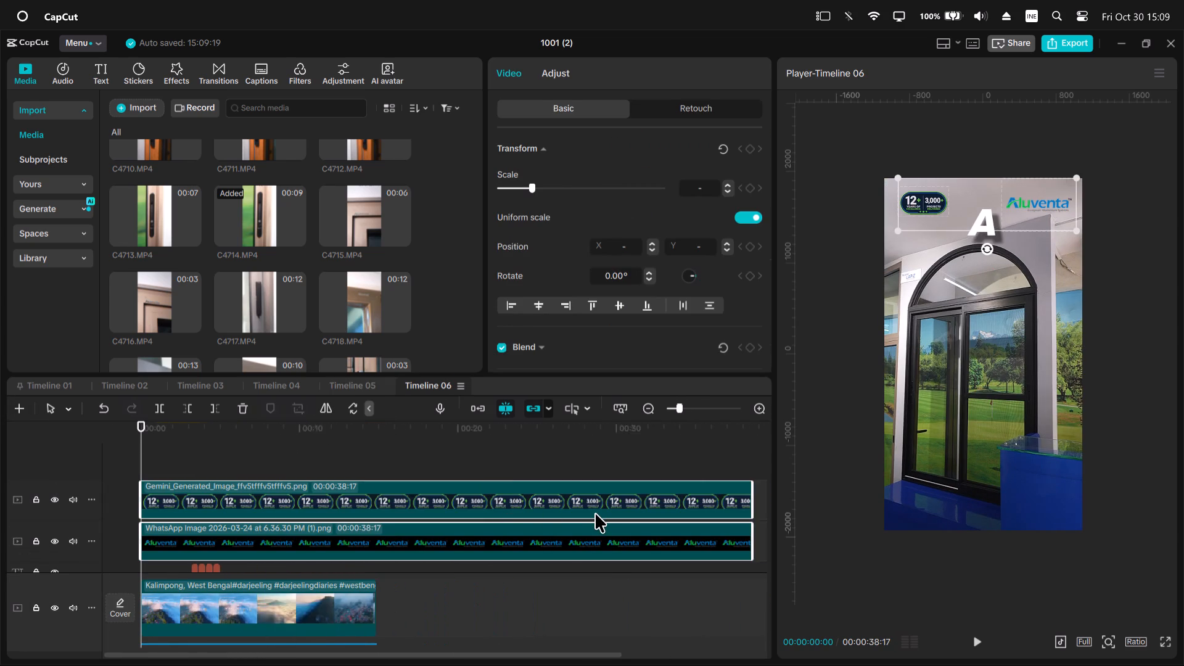
ctrl+scroll(595, 513, down, 3)
scroll(594, 514, down, 9)
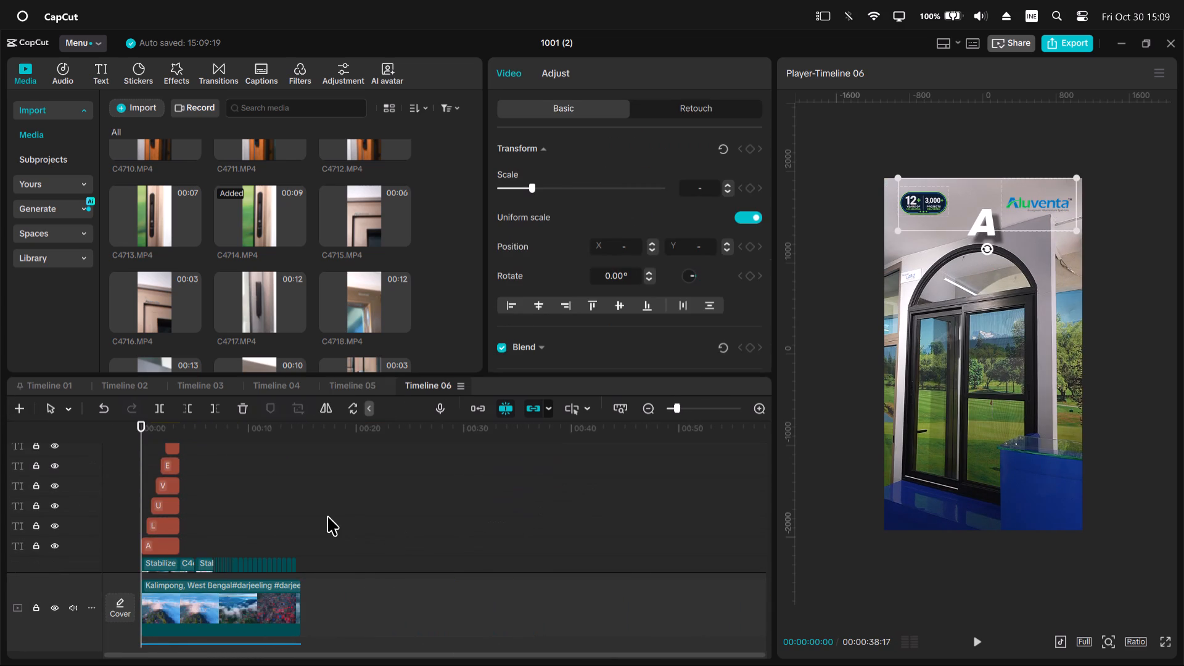
scroll(357, 494, down, 4)
ctrl+scroll(357, 494, up, 11)
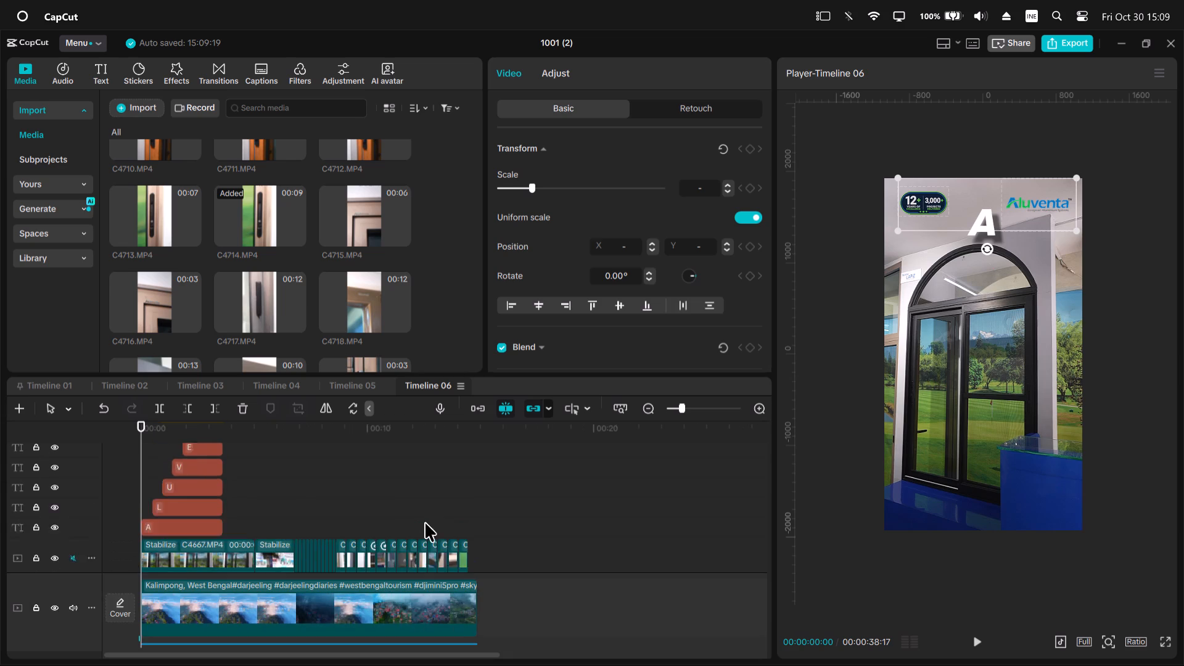
ctrl+scroll(425, 522, up, 2)
click(486, 432)
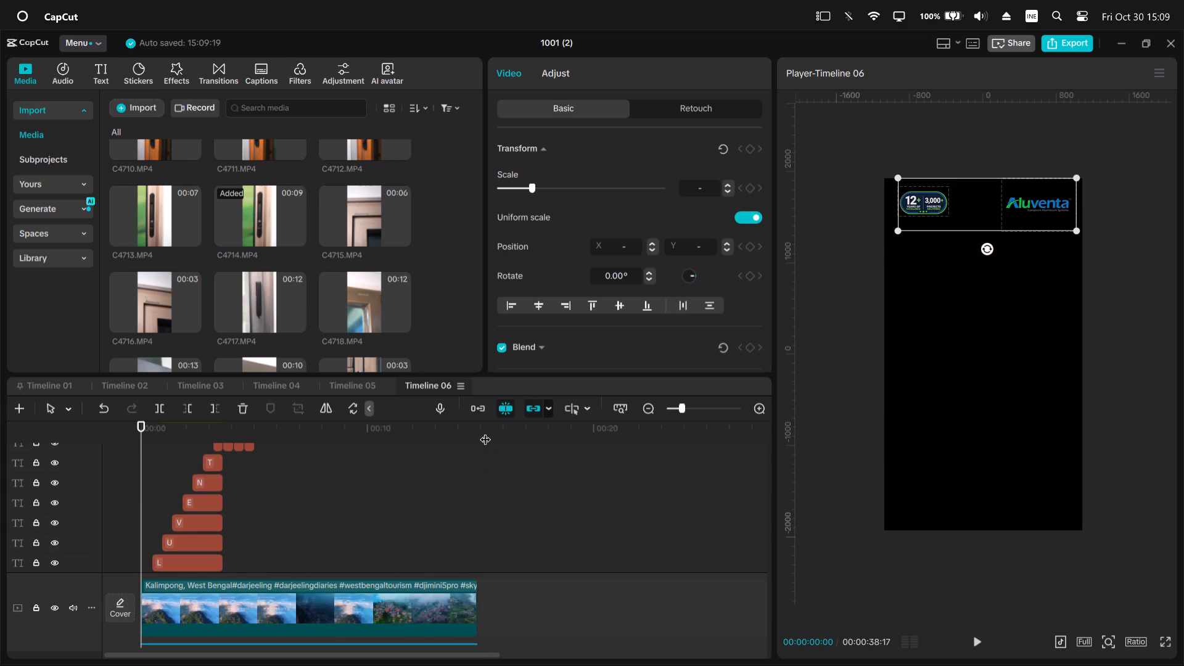
scroll(480, 454, up, 3)
scroll(480, 512, up, 3)
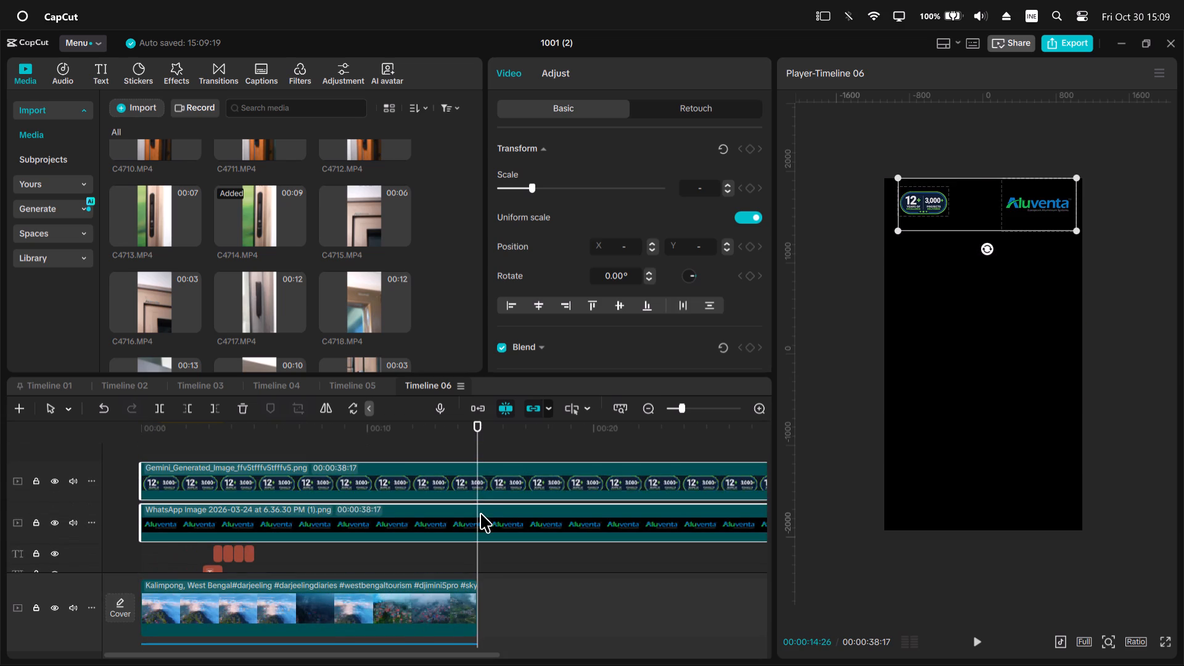
key(w)
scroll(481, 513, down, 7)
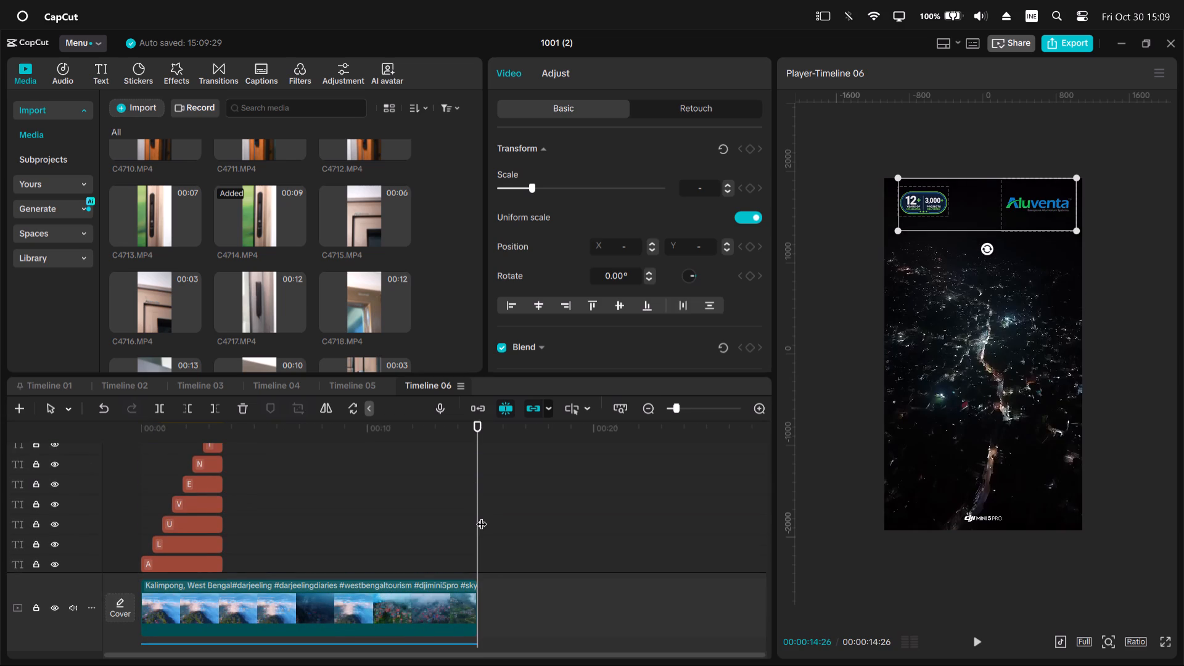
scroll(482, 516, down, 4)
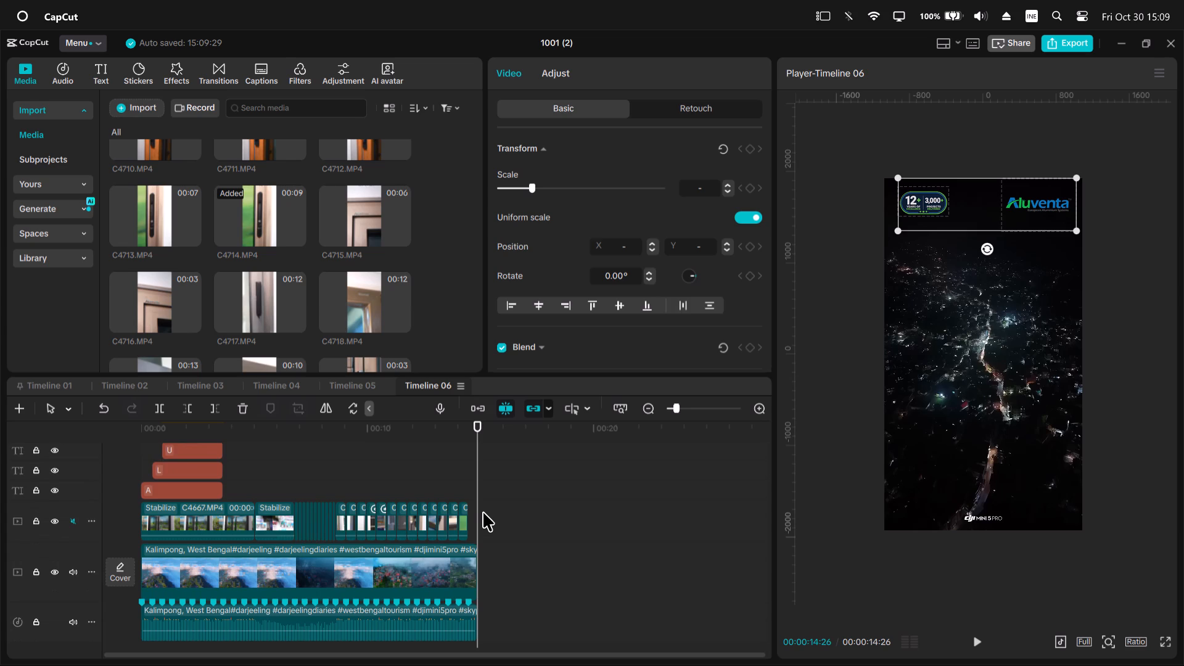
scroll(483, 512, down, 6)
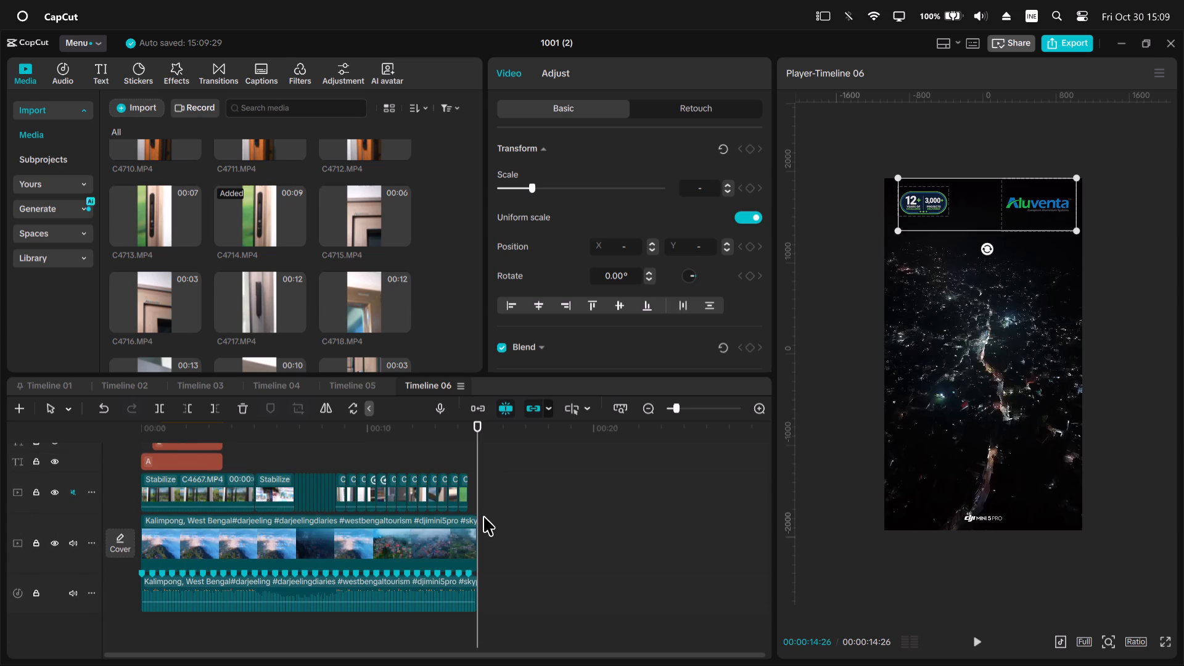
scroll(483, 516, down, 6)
Switch to the ChatGPT conversation in Google Chrome.
key(alt+Tab)
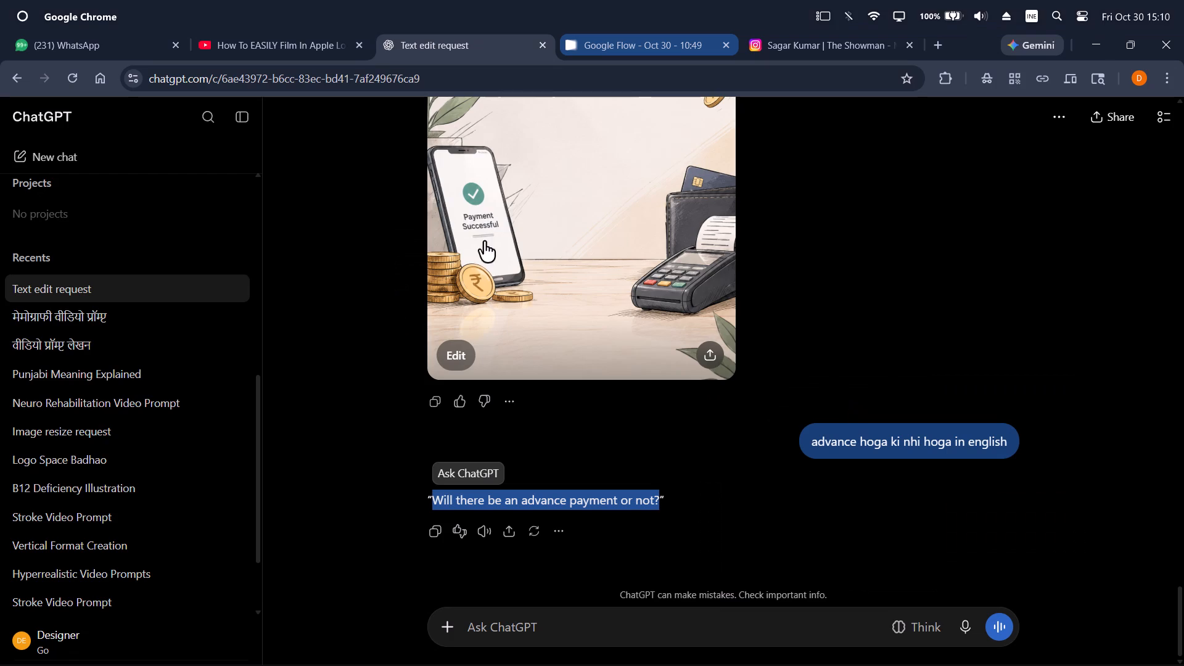
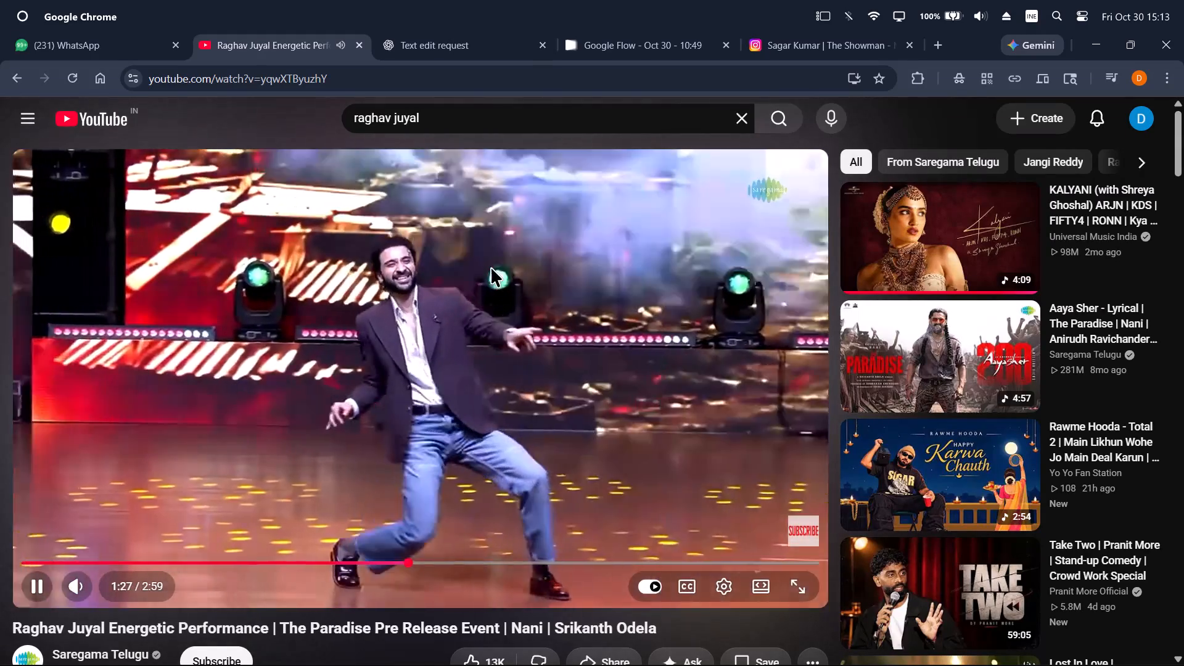
Pause the current YouTube video, search for "aaya sher" and open the "Aaya Sher - Video Song" result.
scroll(490, 268, down, 1)
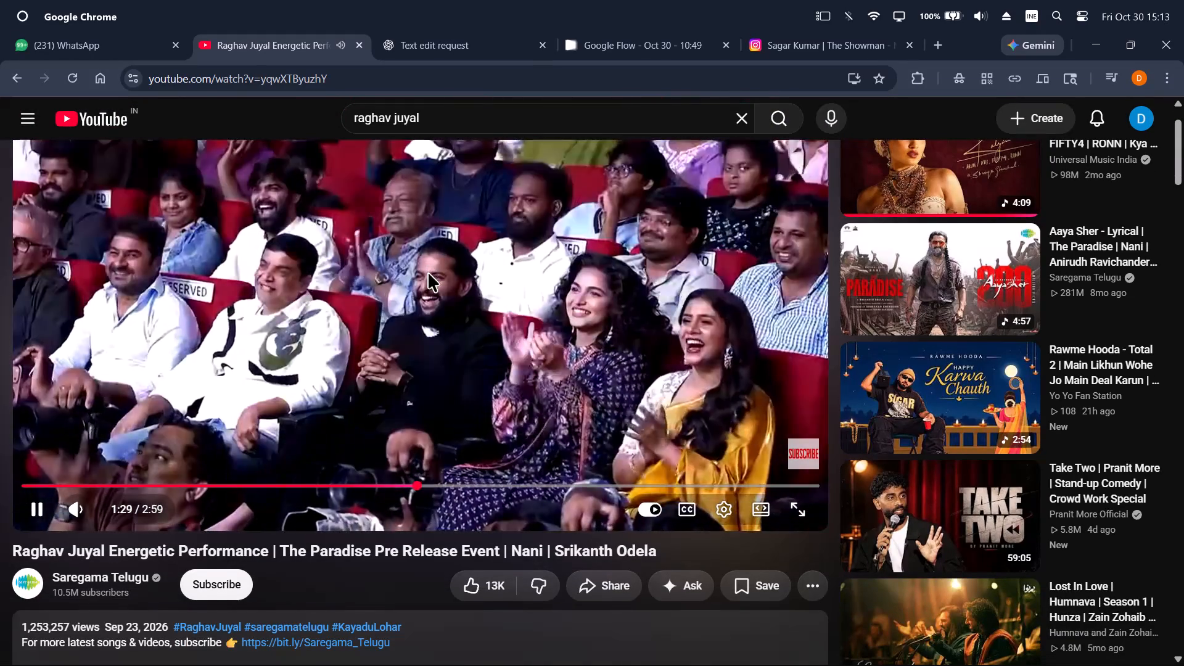
click(428, 273)
drag(458, 122, 316, 117)
text(ata)
key(BackSpace)
key(BackSpace)
text(aya shr)
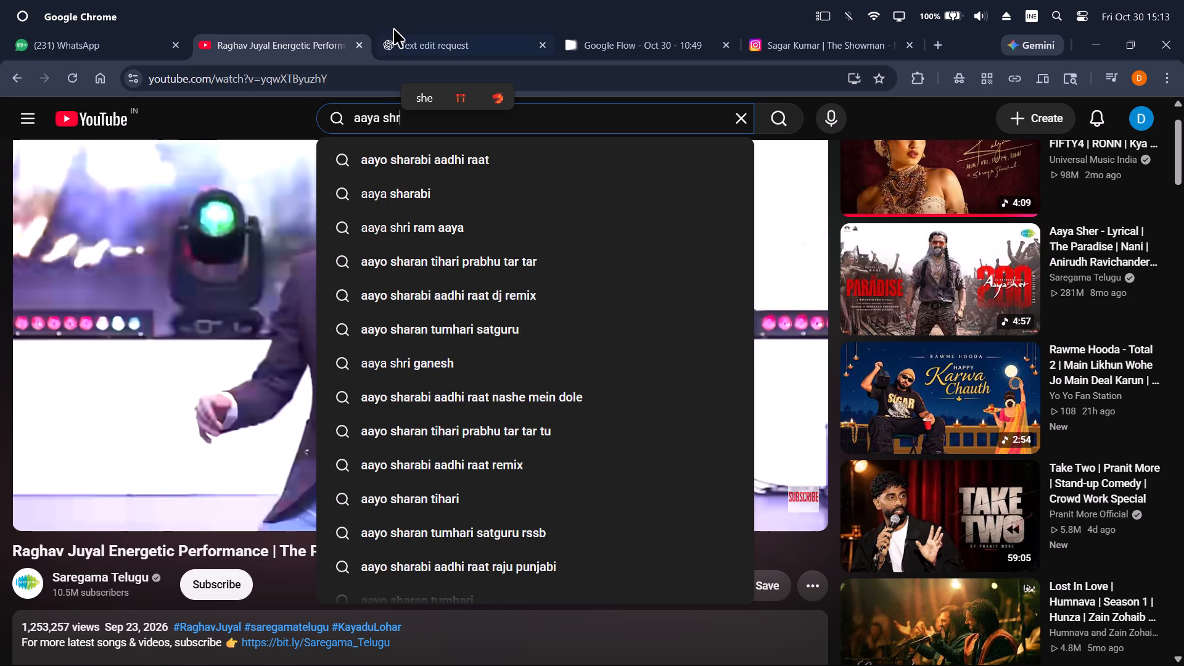
key(BackSpace)
key(e)
key(r)
key(Return)
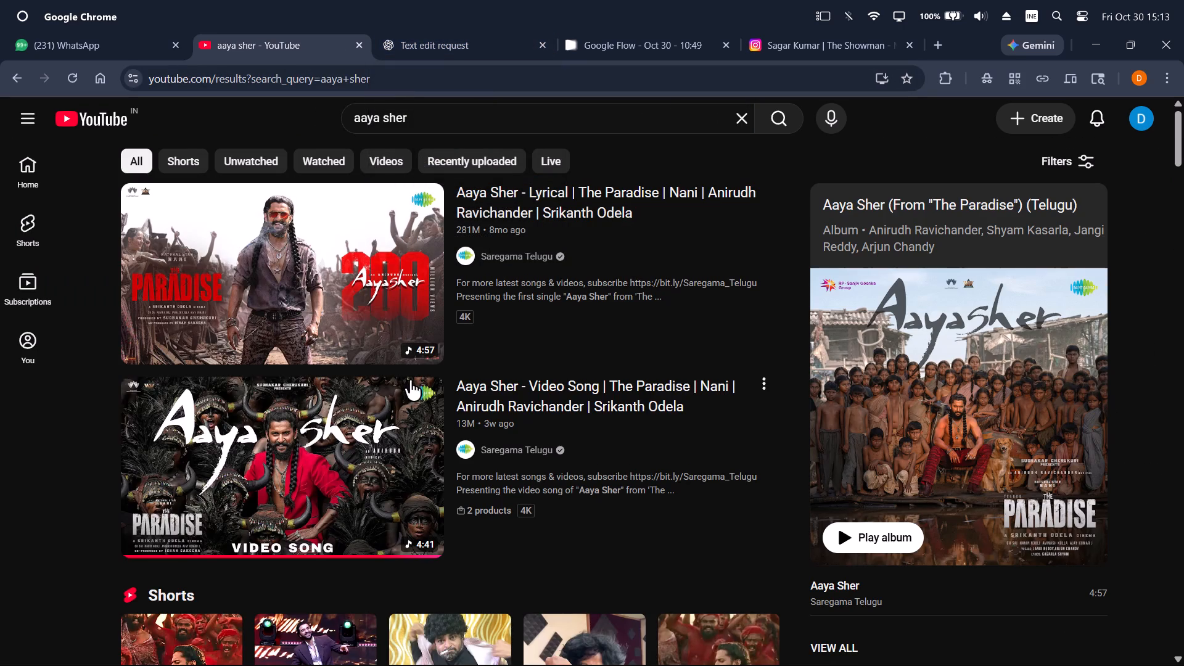
click(321, 474)
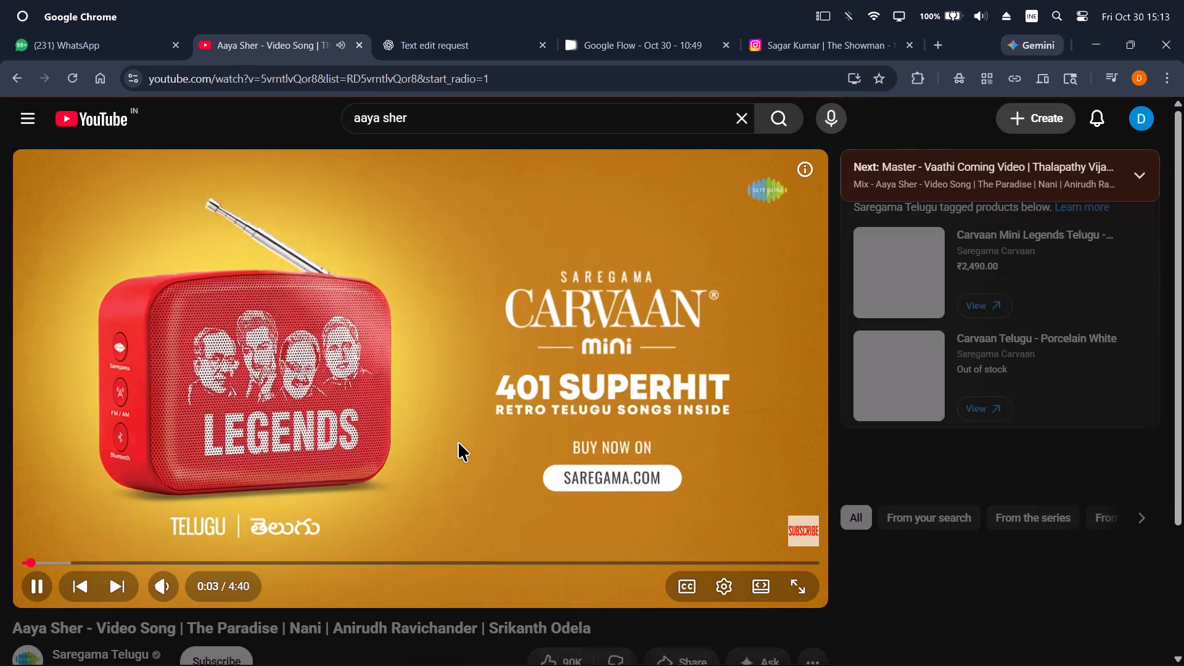
Pause the Aaya Sher video song and copy its share link.
scroll(459, 442, down, 1)
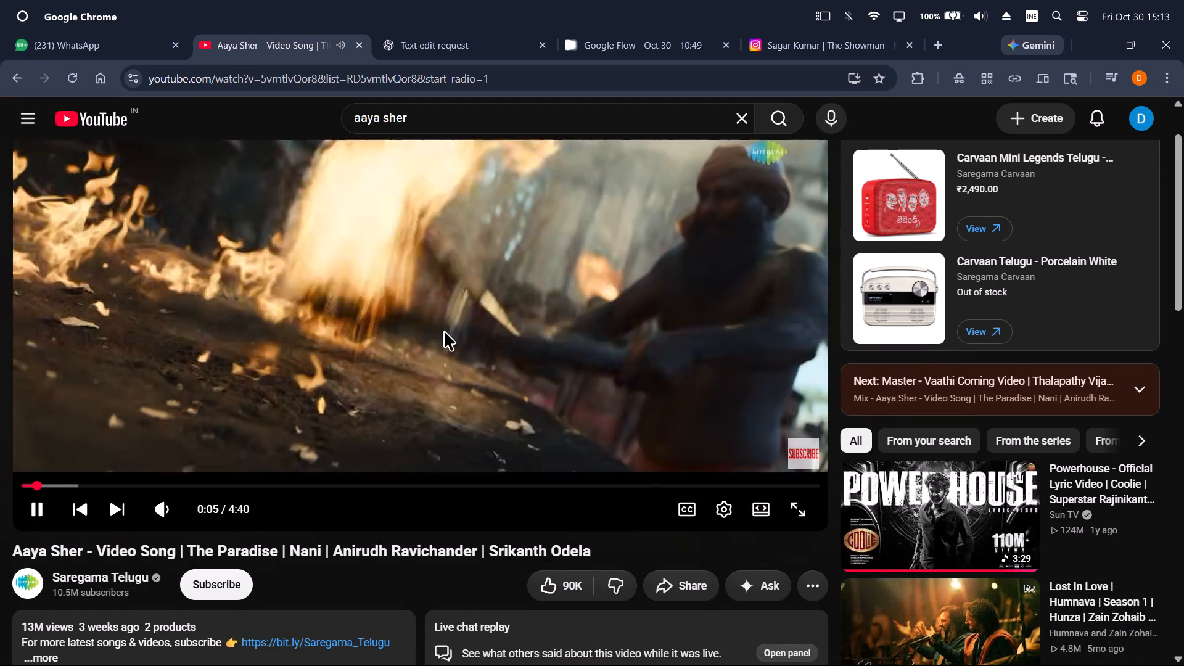
click(444, 331)
click(678, 586)
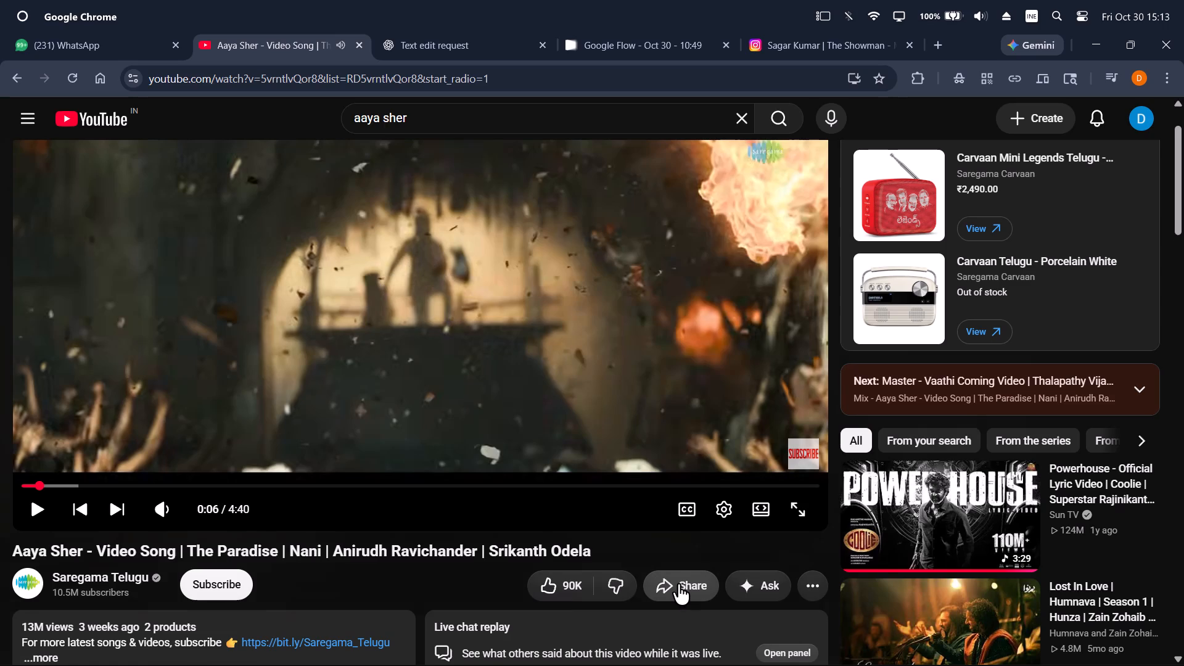
click(712, 461)
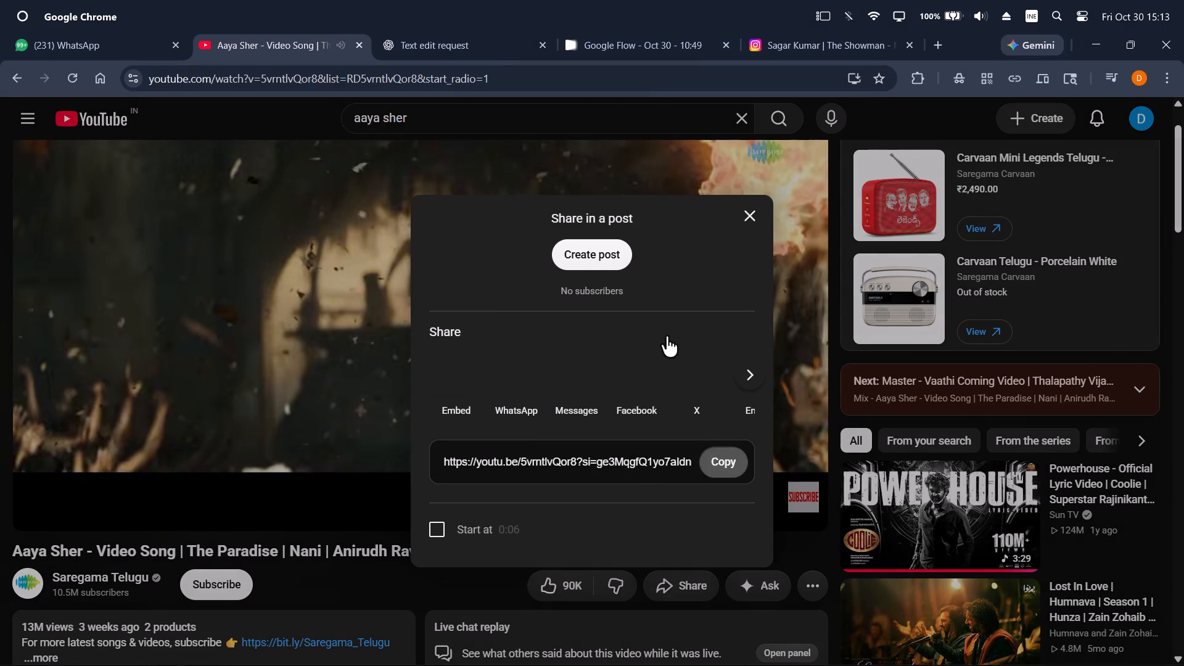
Download the copied video link as a 144P MP4 from vidssave.com into the Downloads folder.
click(939, 44)
click(689, 86)
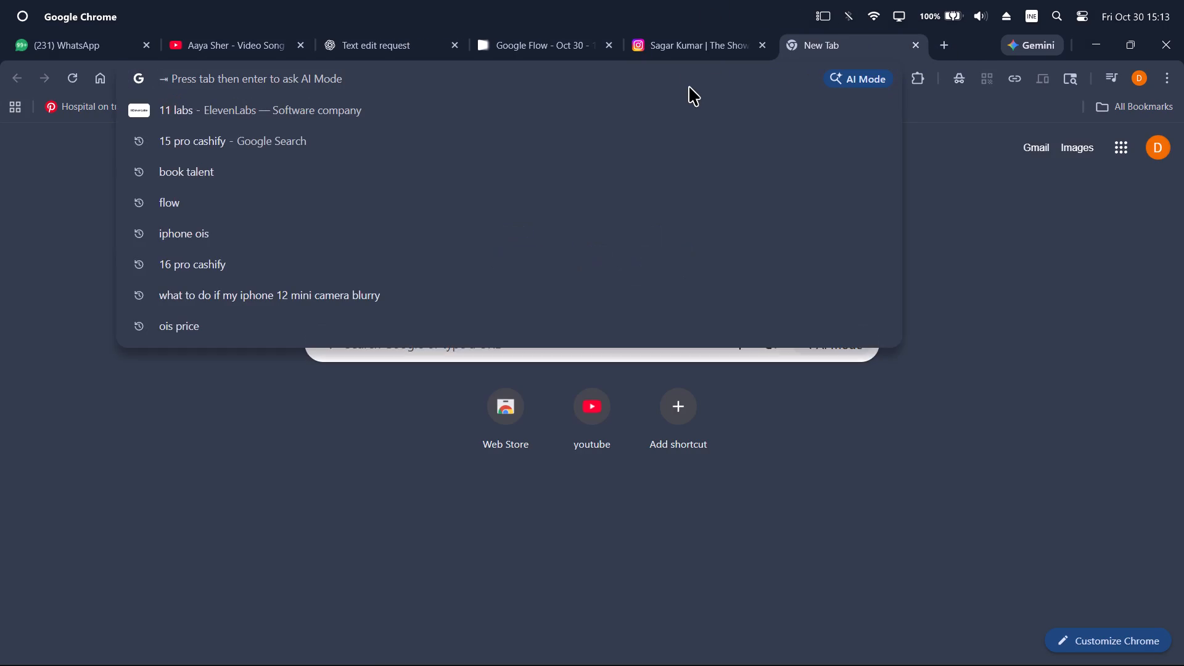
text(vid)
key(Return)
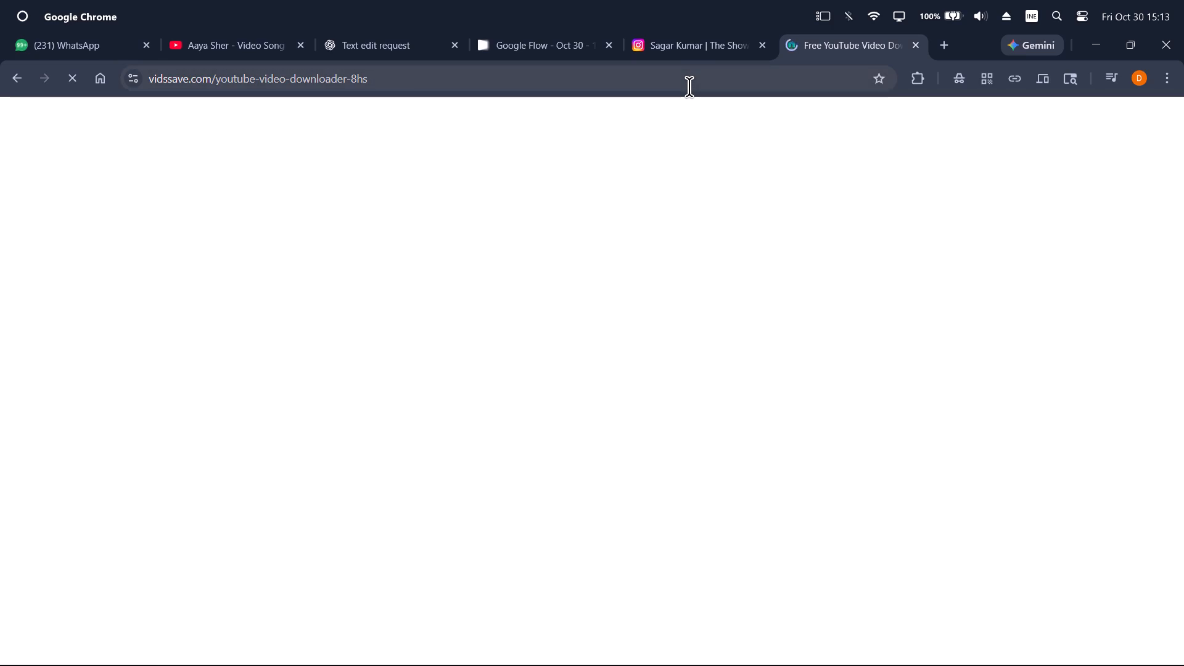
click(586, 416)
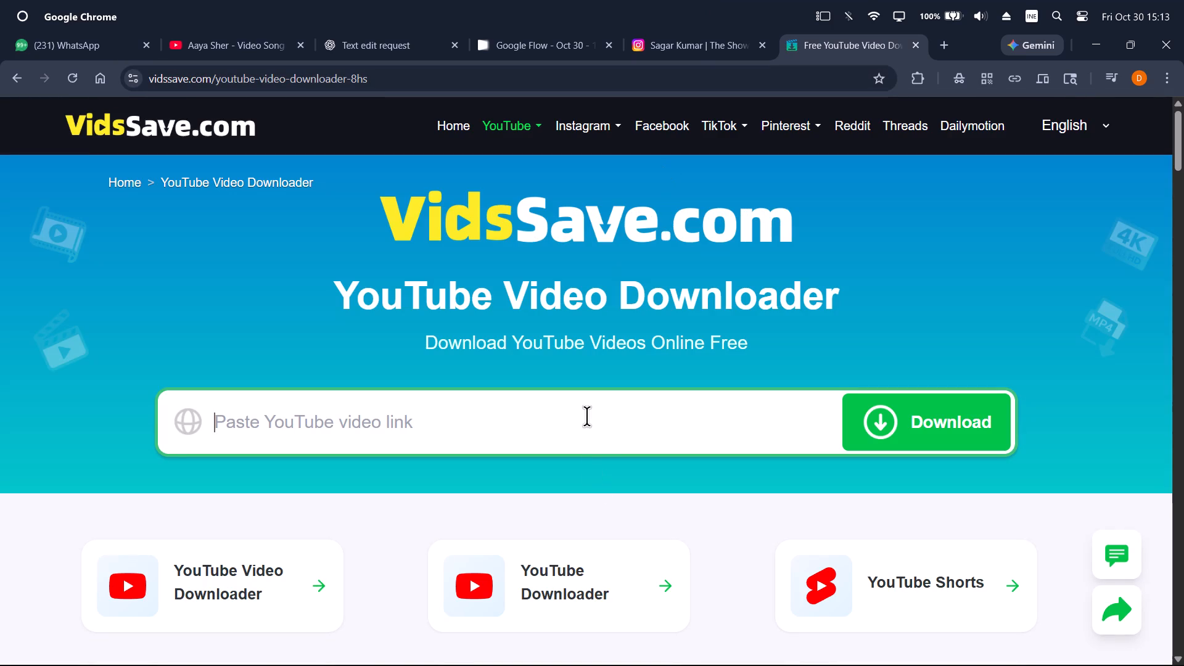
key(ctrl+v)
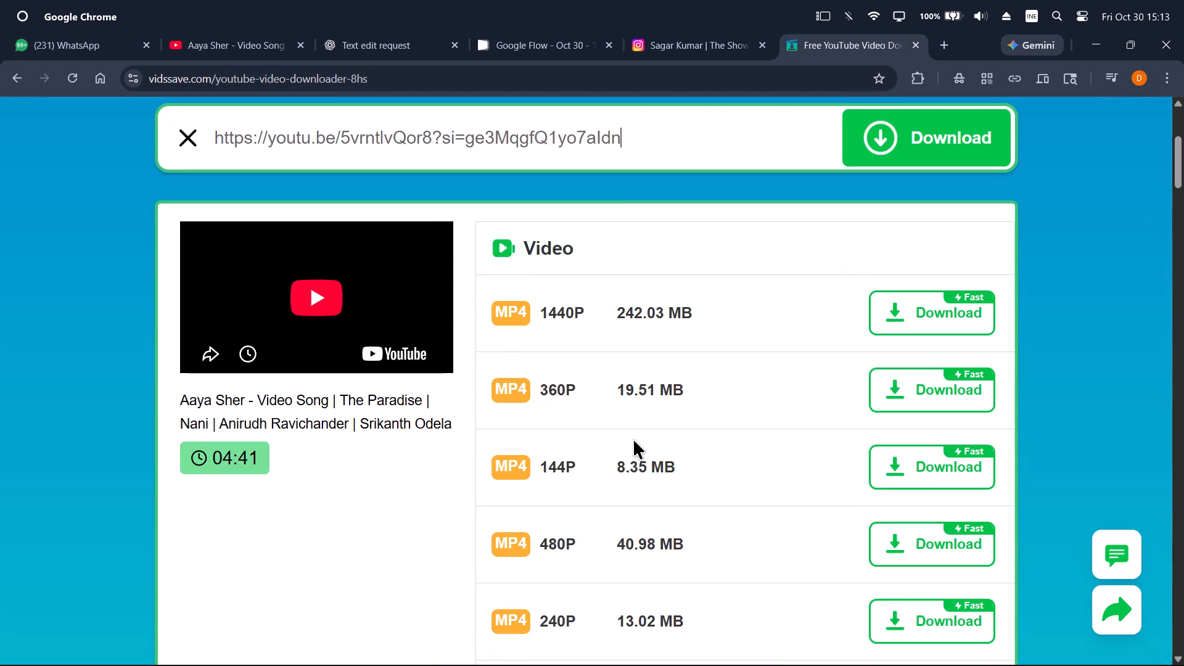
click(908, 472)
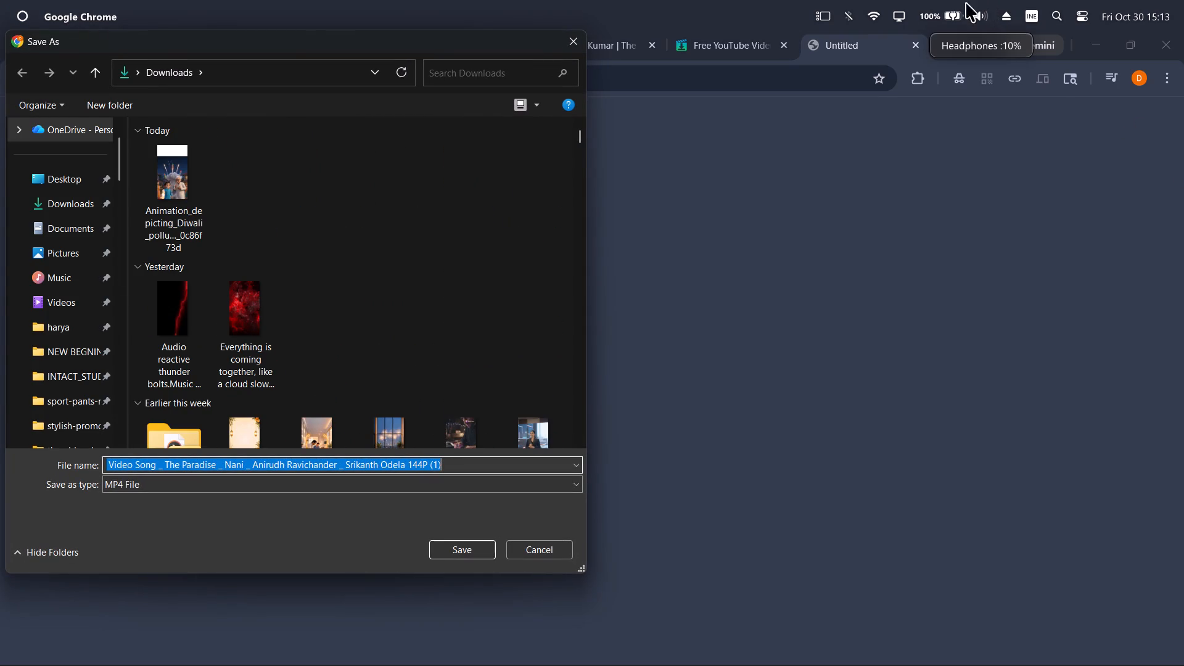
click(69, 196)
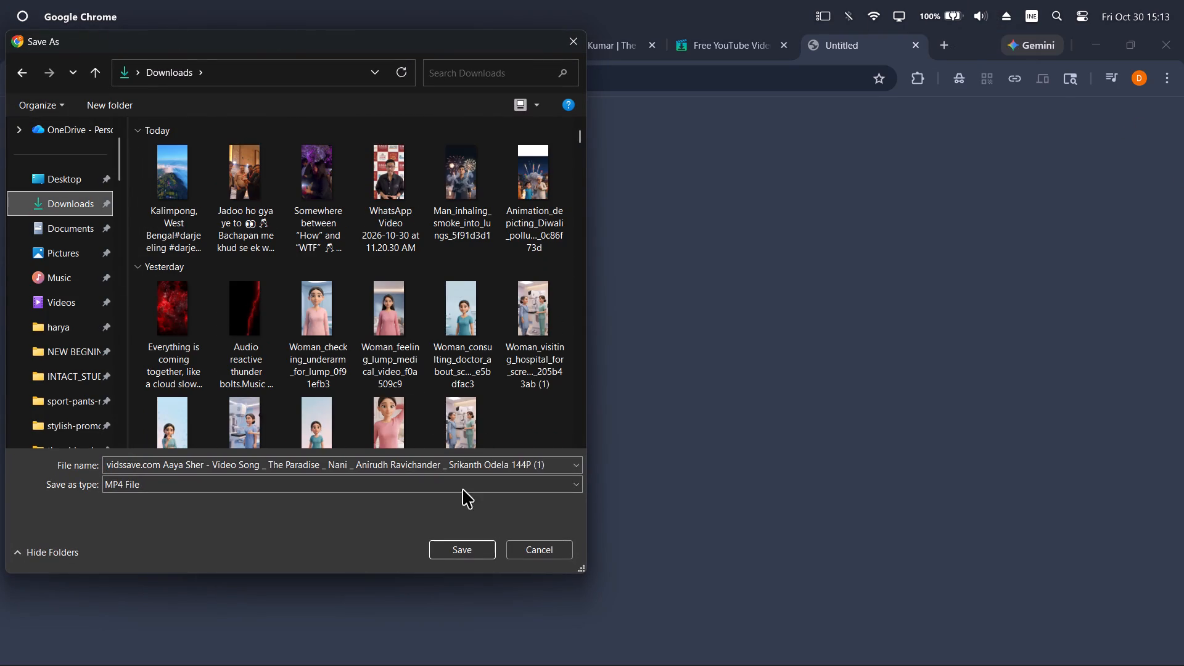
click(463, 548)
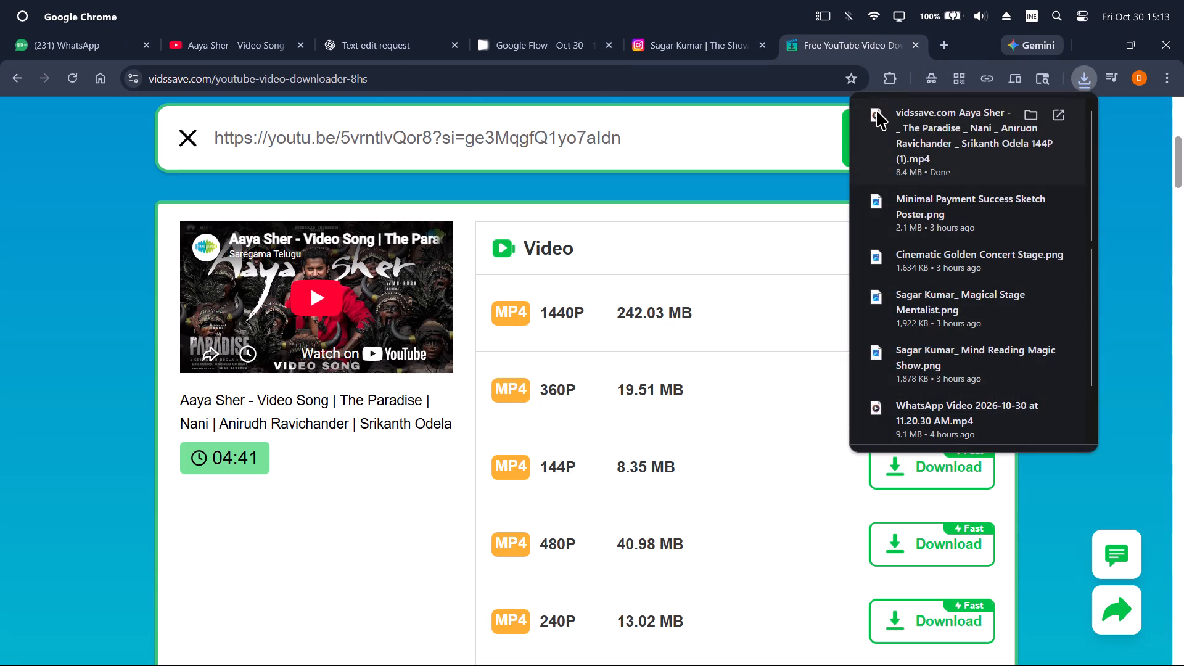
Import the downloaded Aaya Sher MP4 from Chrome into the CapCut project's media.
drag(887, 128, 358, 294)
key(super+Tab)
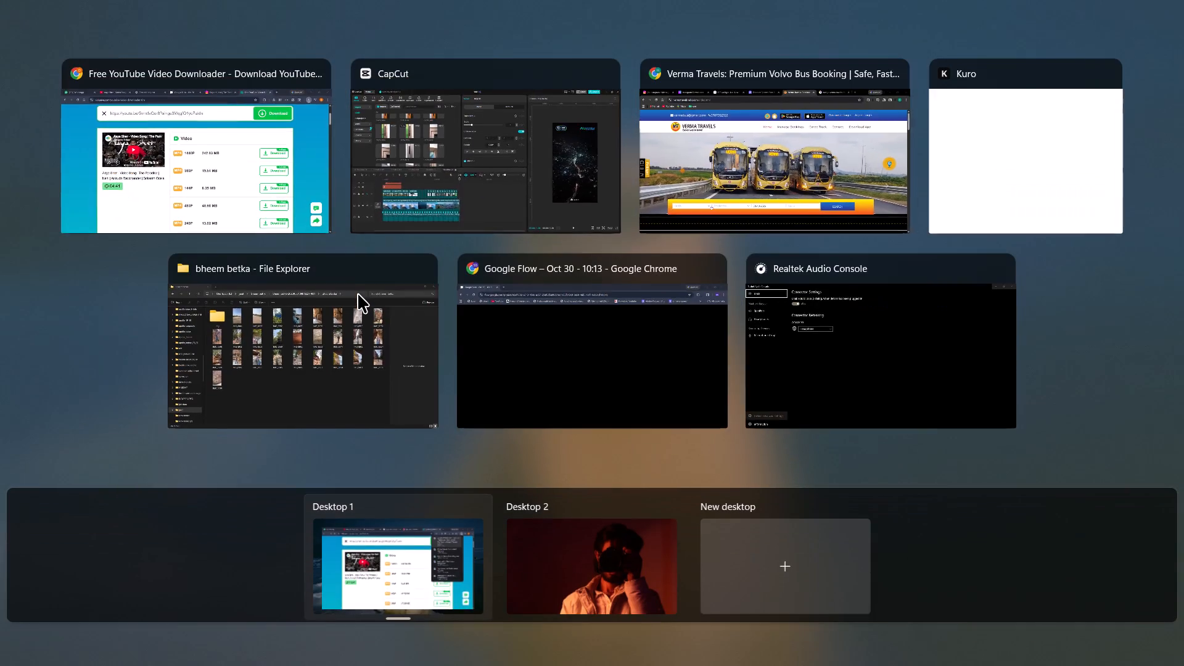
drag(358, 294, 357, 294)
key(alt+Tab)
key(alt+Tab)
key(alt+Tab)
key(alt+Tab)
key(alt+Tab)
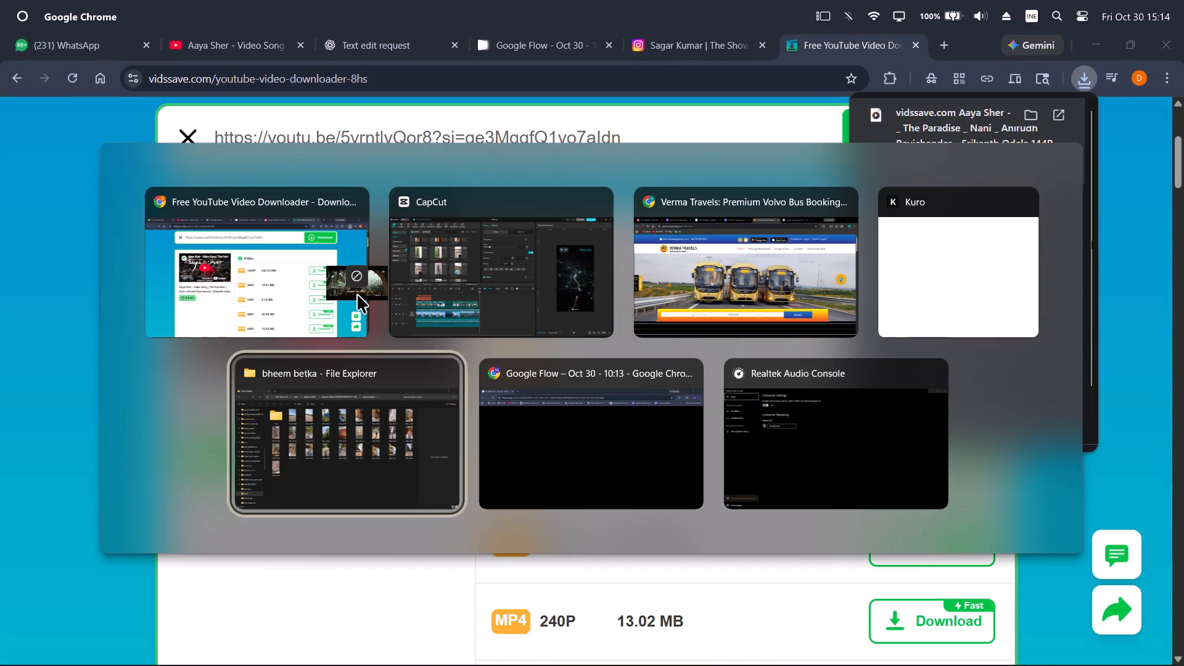
drag(357, 294, 282, 347)
key(alt+Tab)
key(alt+Tab)
key(alt+Tab)
key(alt+Tab)
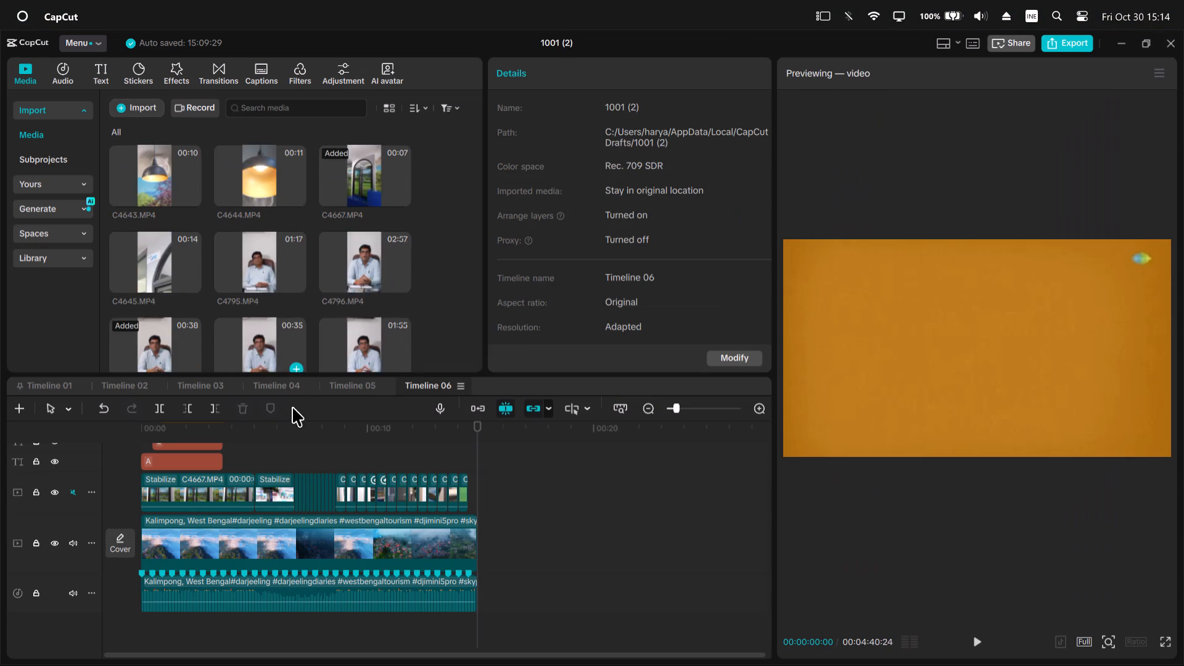
Place the Aaya Sher video at the start of Timeline 06 on a new track above the badge and logo clips.
scroll(335, 465, up, 8)
scroll(364, 361, up, 5)
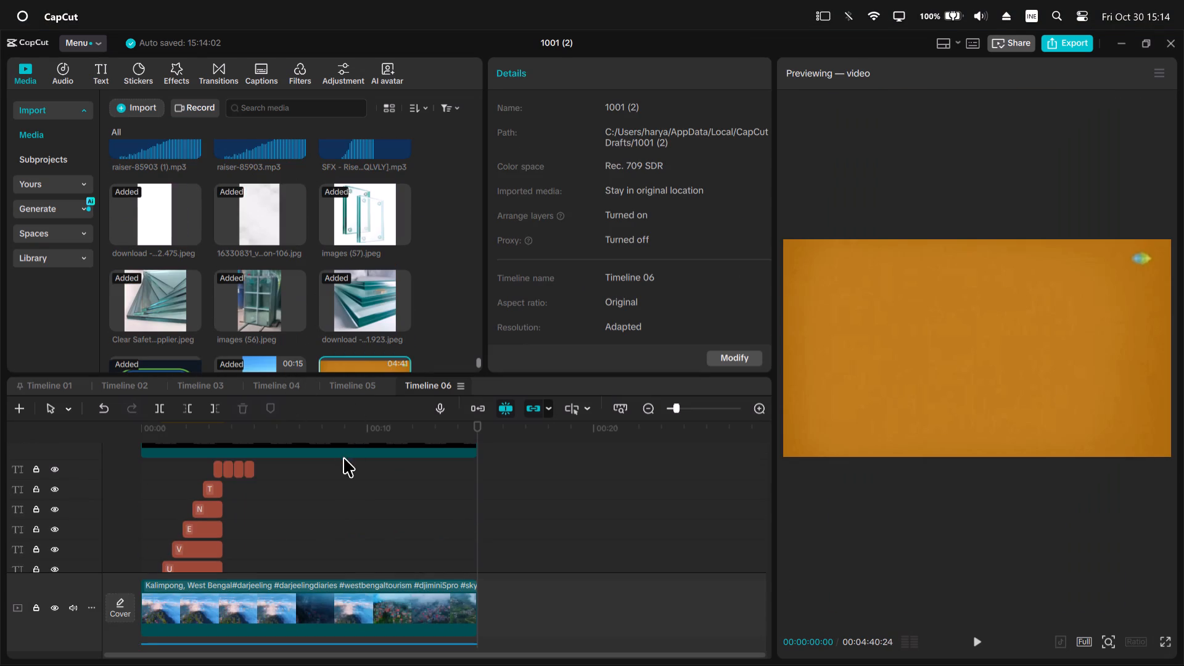
scroll(343, 458, up, 11)
scroll(366, 368, down, 3)
drag(369, 321, 284, 446)
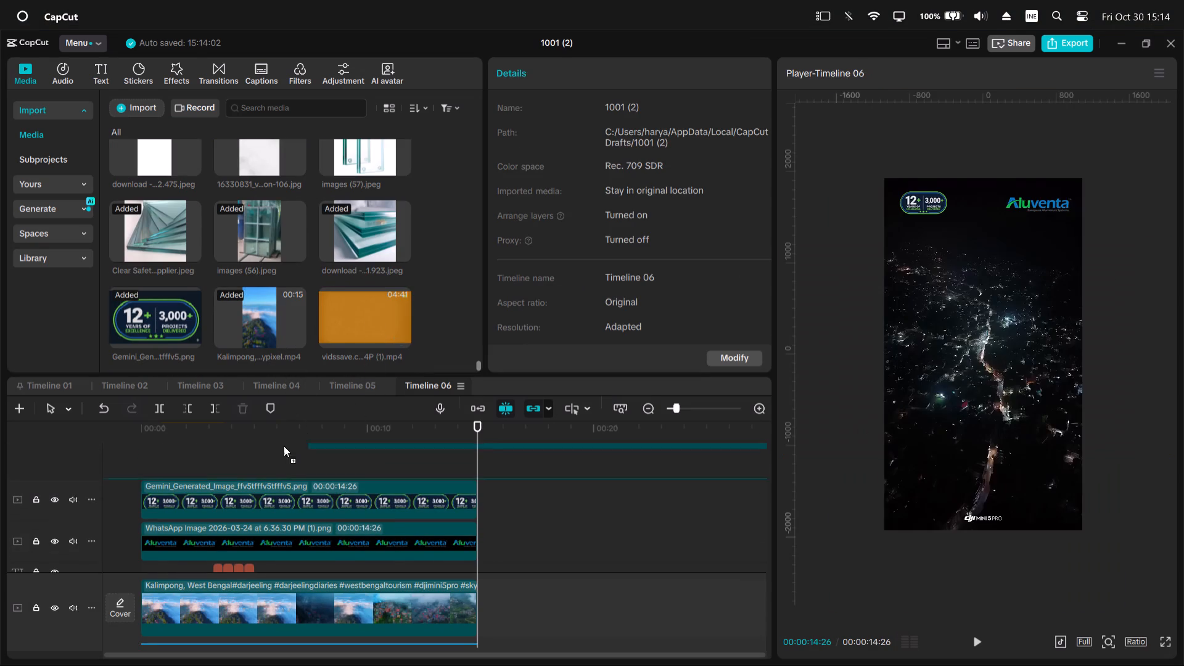
drag(284, 446, 145, 459)
Sync the Aaya Sher video with the reference's Kalimpong audio clip using Sync video and audio.
scroll(231, 475, down, 19)
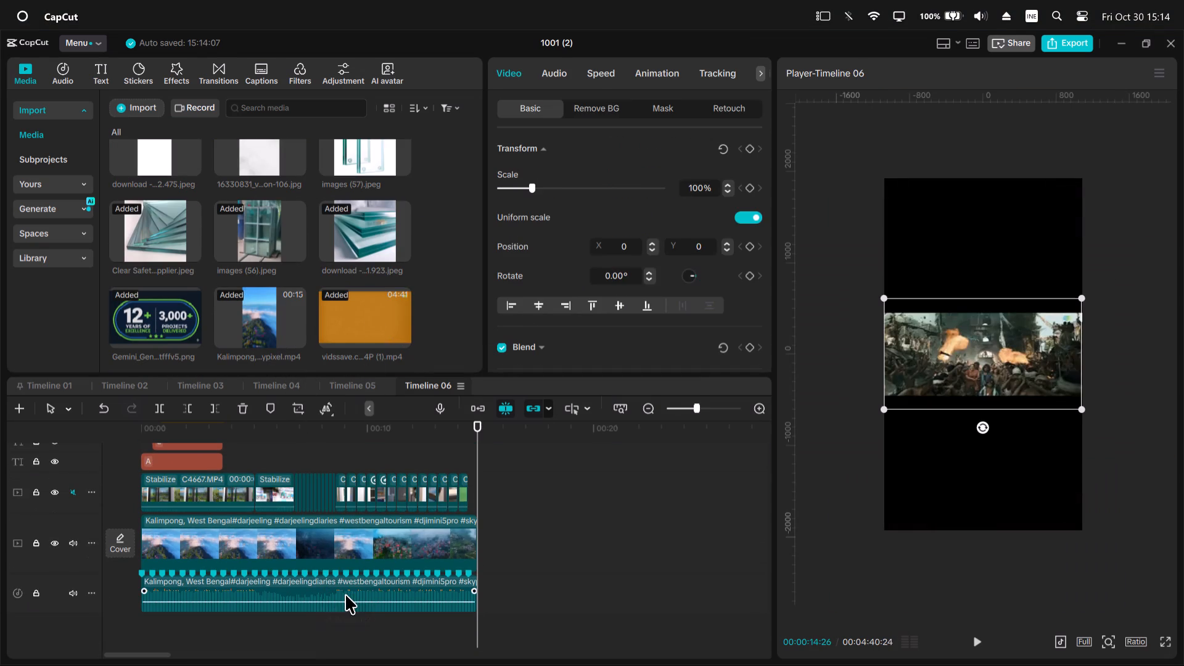
ctrl+click(347, 591)
ctrl+right_click(347, 591)
click(447, 454)
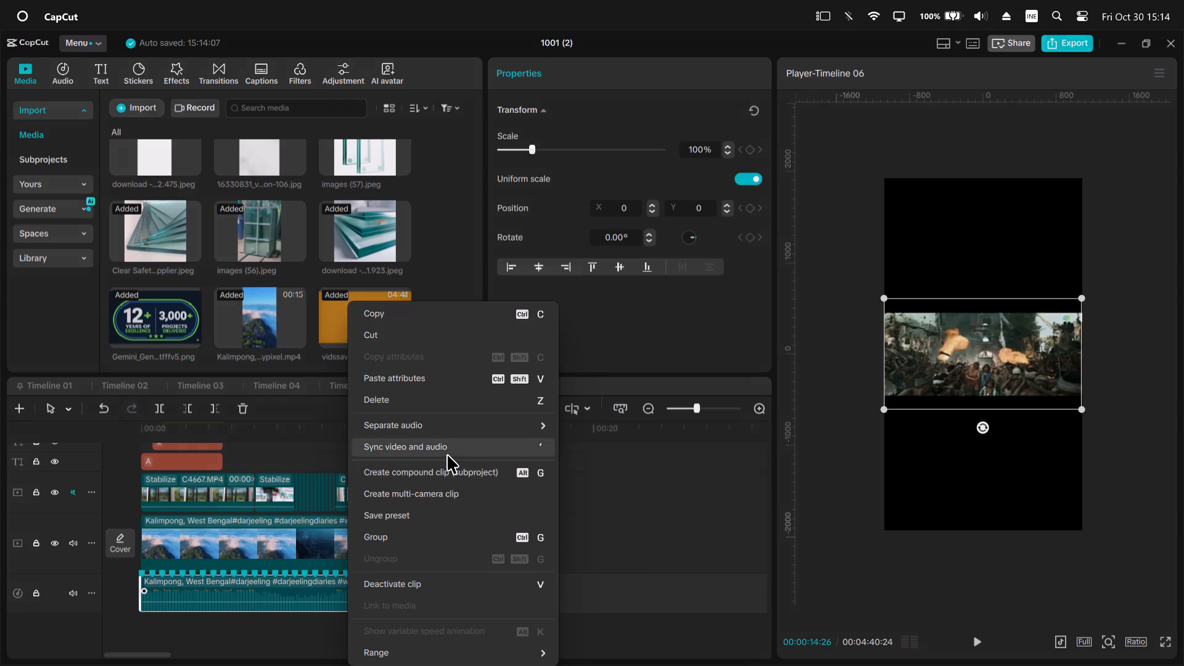
Trim the start of the Aaya Sher video to the synced reference audio's start at 00:02:00:00.
scroll(467, 483, up, 2)
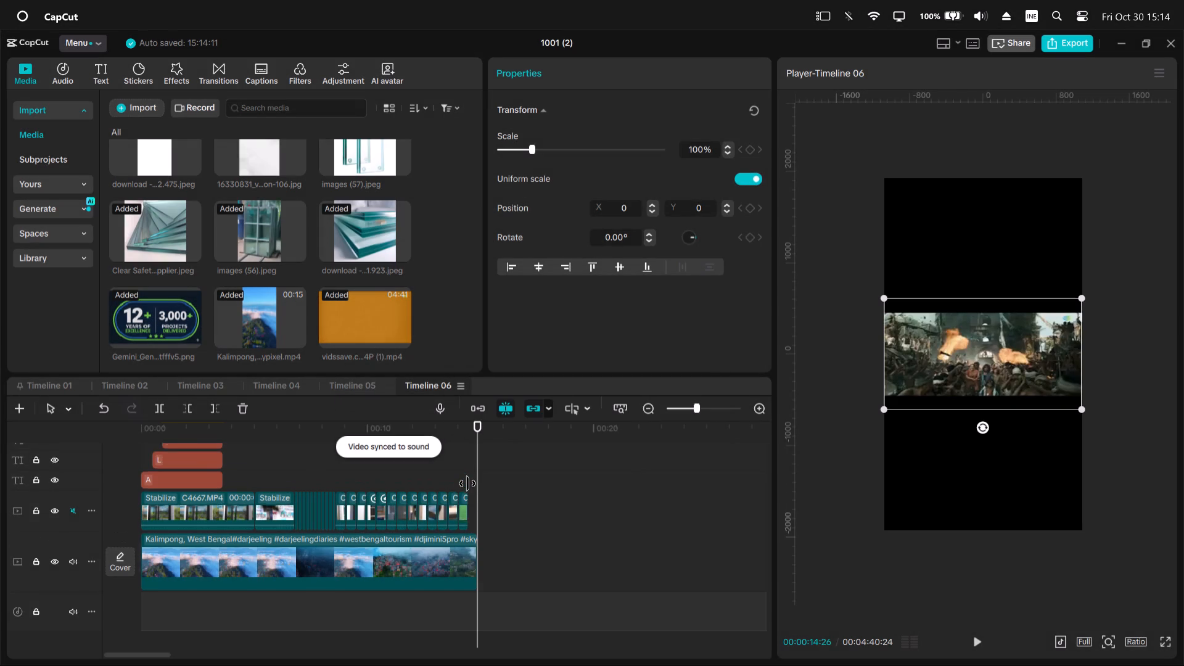
scroll(467, 483, up, 10)
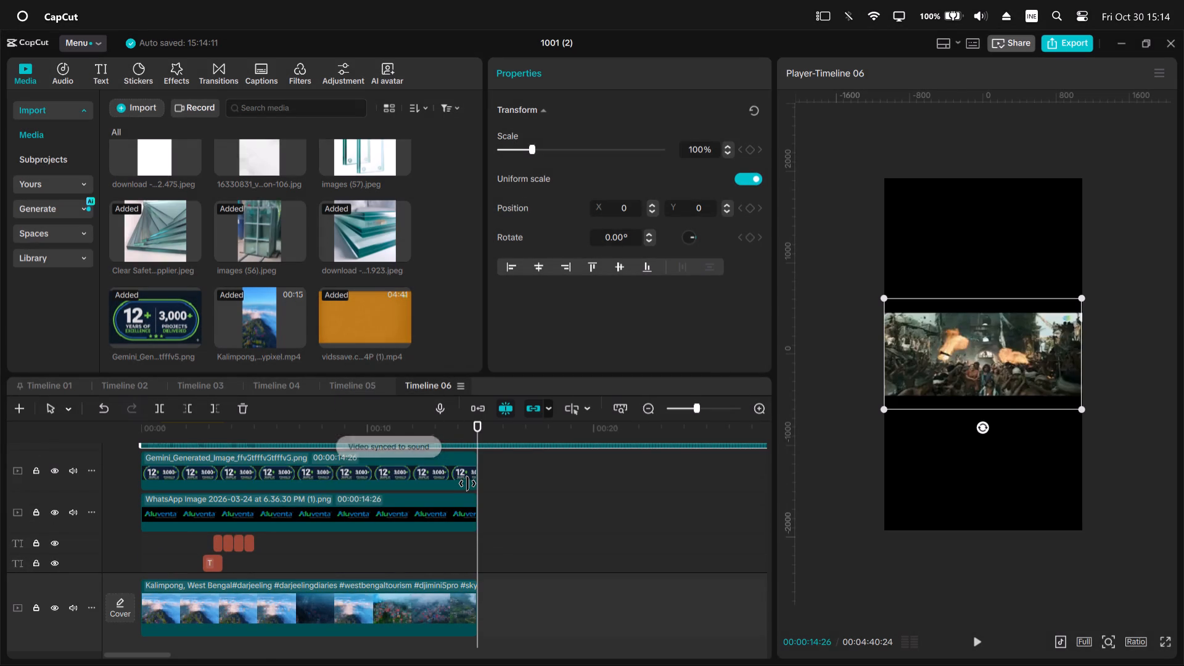
ctrl+scroll(467, 483, down, 20)
ctrl+scroll(467, 483, down, 7)
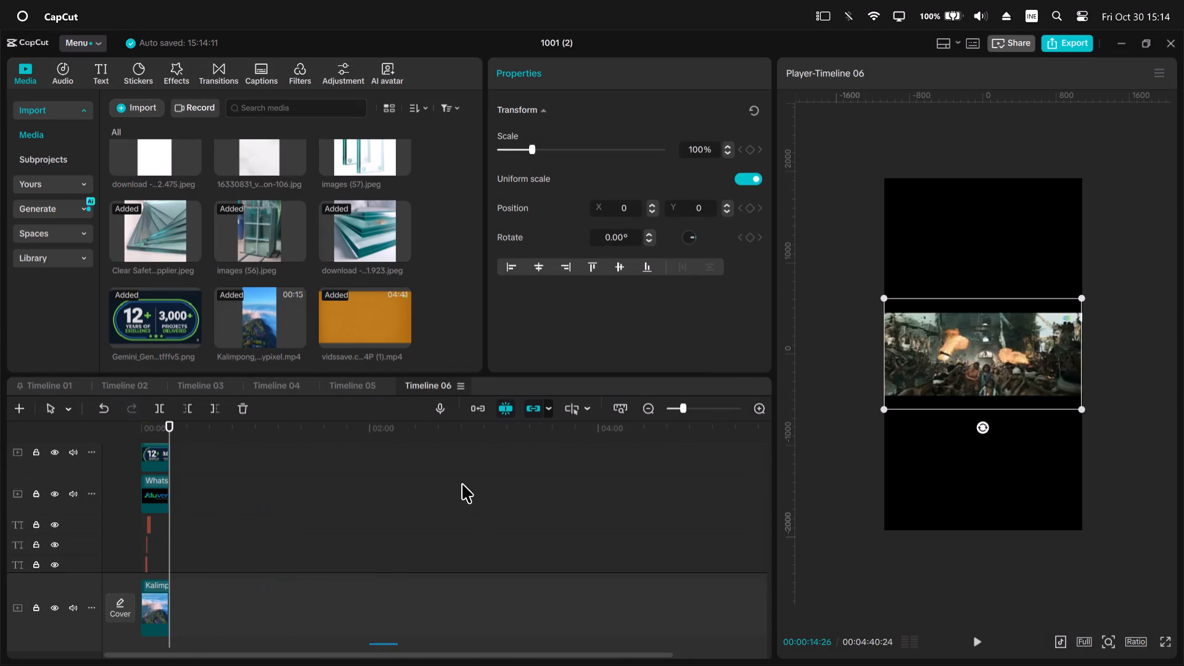
ctrl+scroll(462, 483, down, 8)
drag(382, 438, 368, 438)
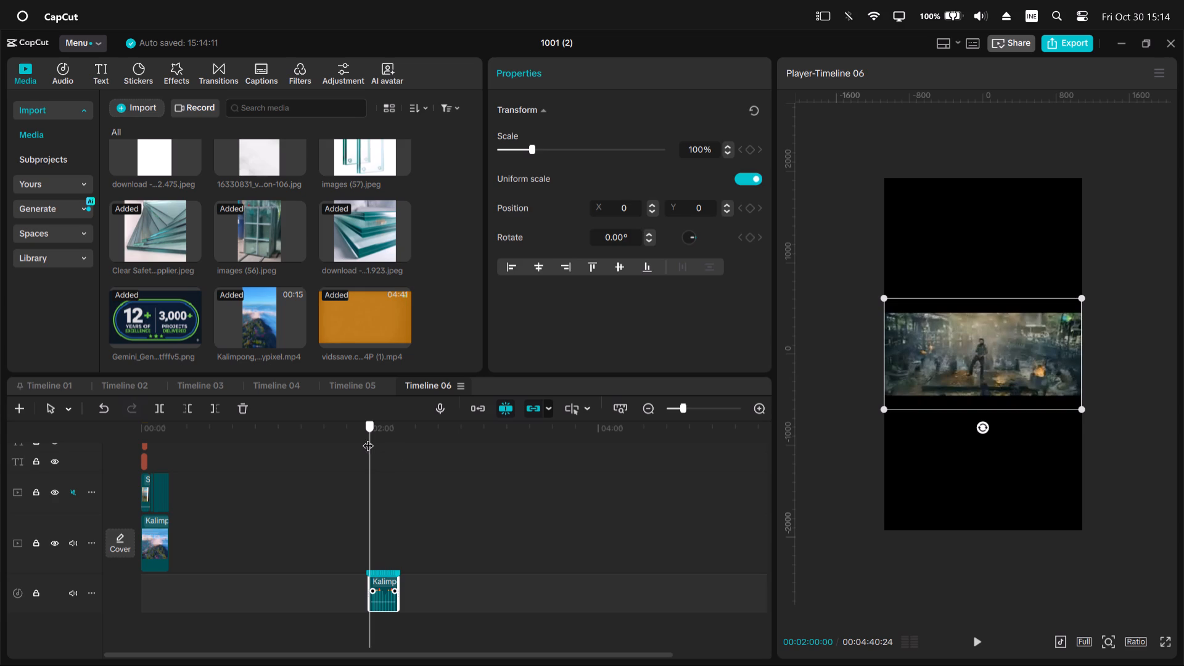
drag(368, 438, 366, 437)
ctrl+scroll(406, 523, up, 8)
scroll(424, 519, up, 11)
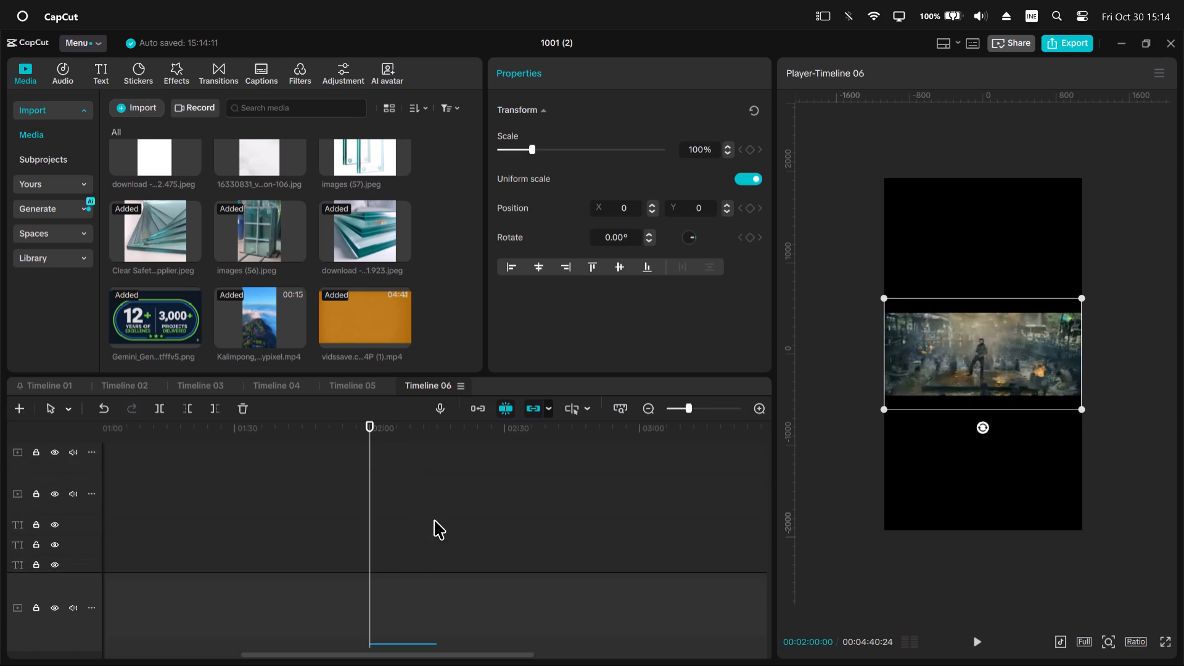
scroll(434, 520, up, 6)
click(442, 497)
key(q)
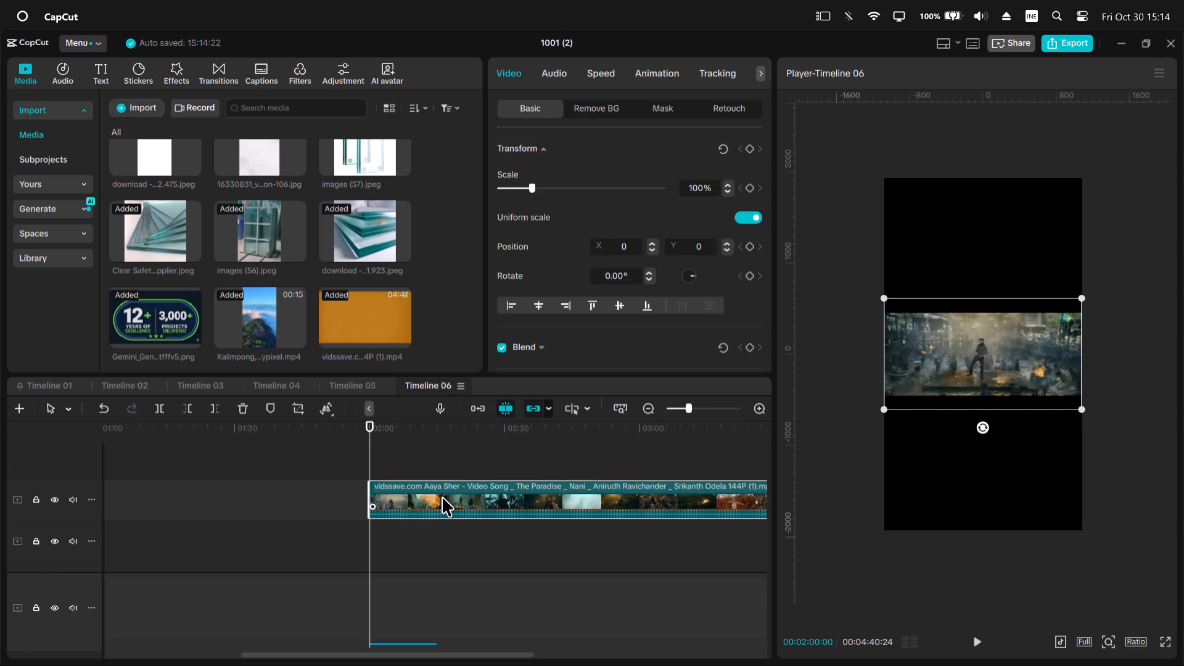
Separate the audio from the trimmed Aaya Sher video clip.
click(445, 440)
drag(443, 442, 376, 453)
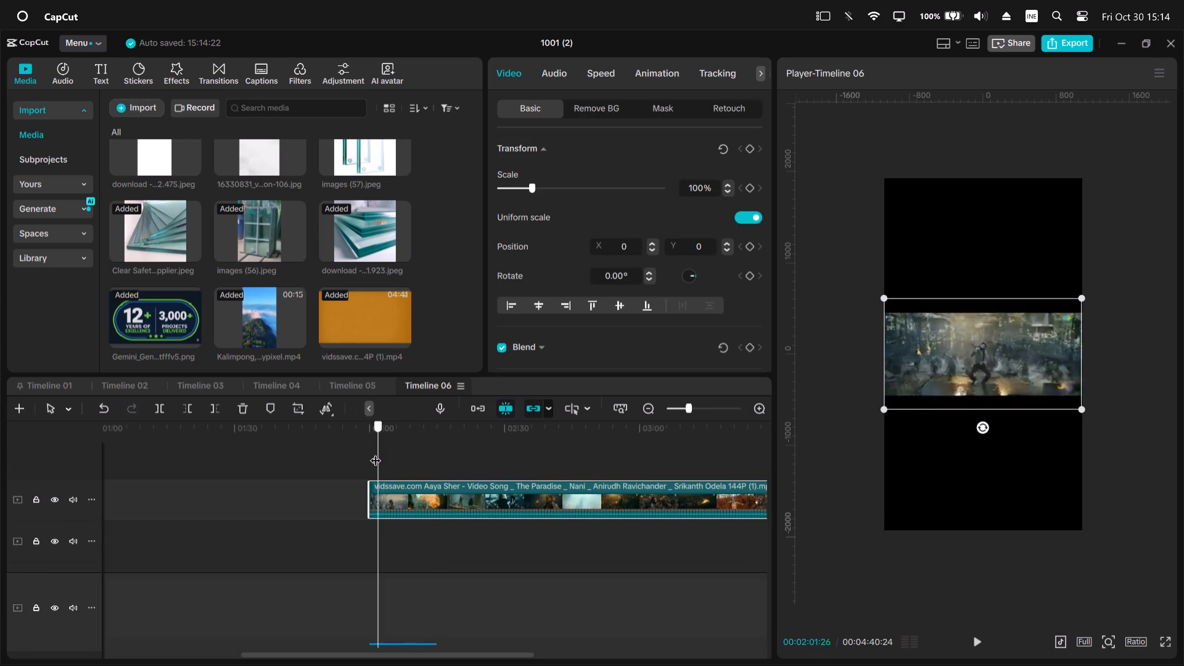
drag(376, 453, 371, 453)
click(395, 497)
right_click(395, 497)
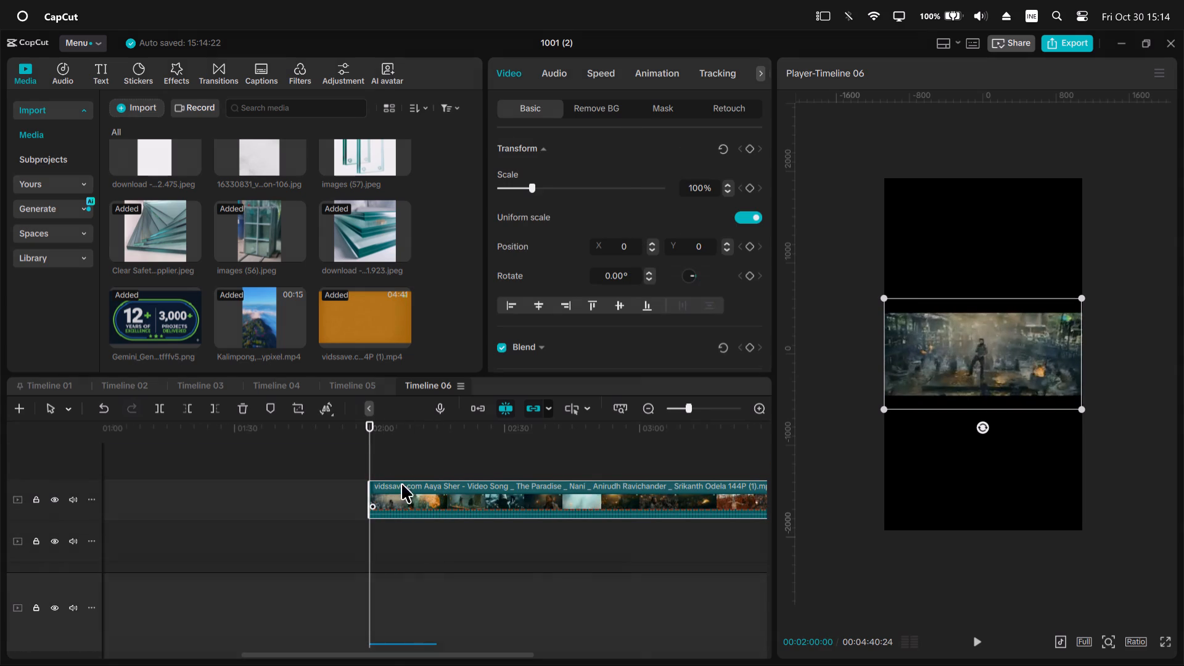
click(449, 305)
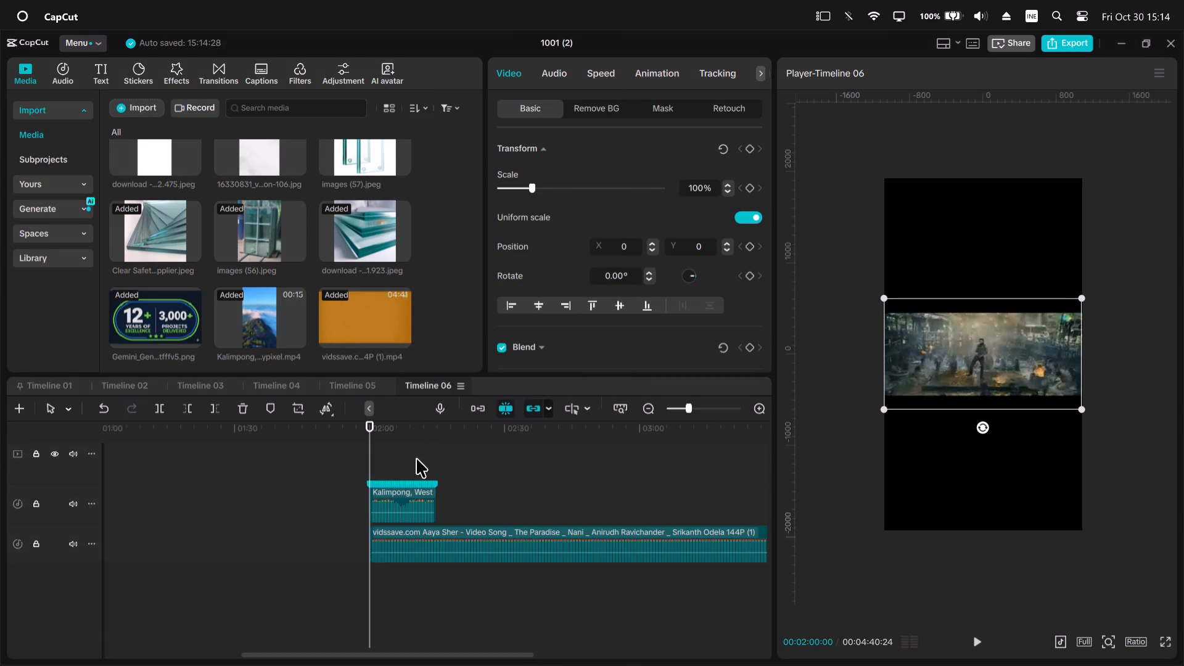
Delete the Aaya Sher video clip, keeping its separated audio.
scroll(417, 479, up, 20)
scroll(417, 479, up, 2)
click(420, 505)
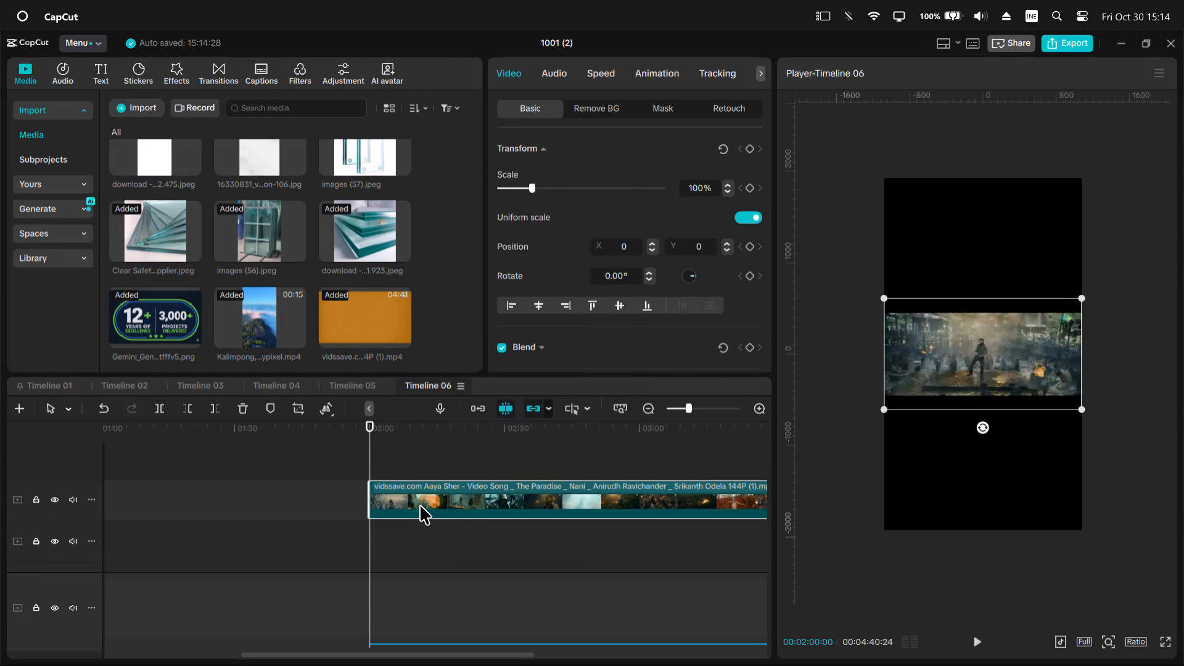
key(z)
Move the separated Aaya Sher audio clip to the start of Timeline 06.
scroll(420, 505, down, 19)
ctrl+scroll(461, 522, up, 6)
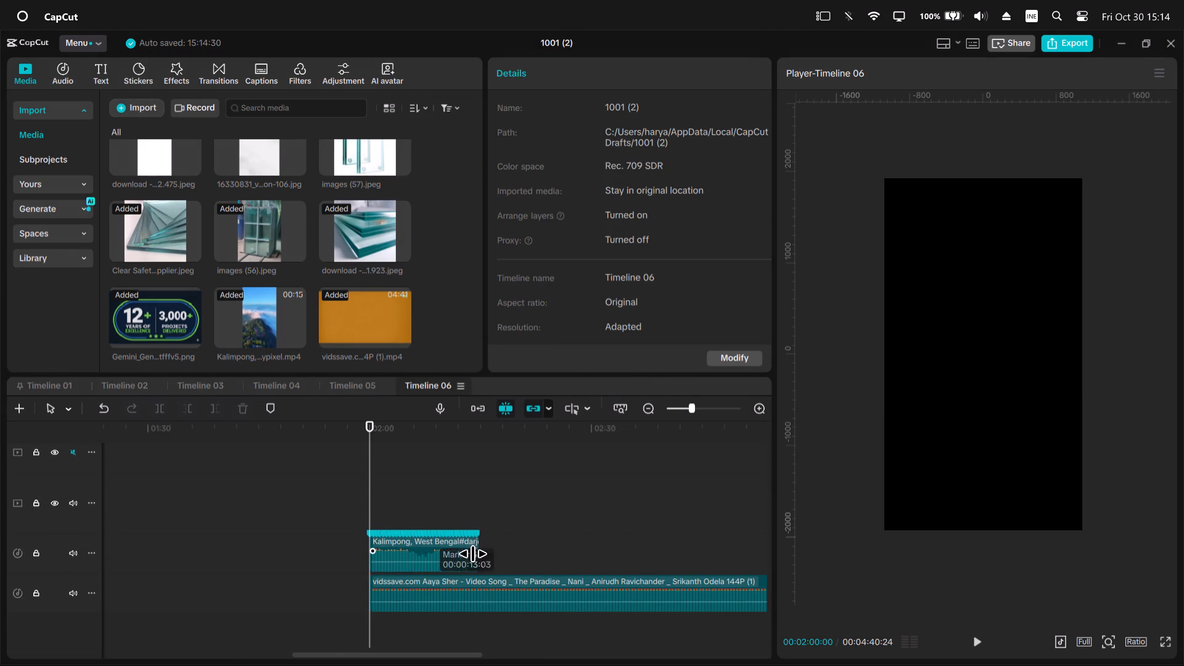
ctrl+scroll(472, 553, up, 3)
click(463, 592)
ctrl+scroll(463, 592, down, 19)
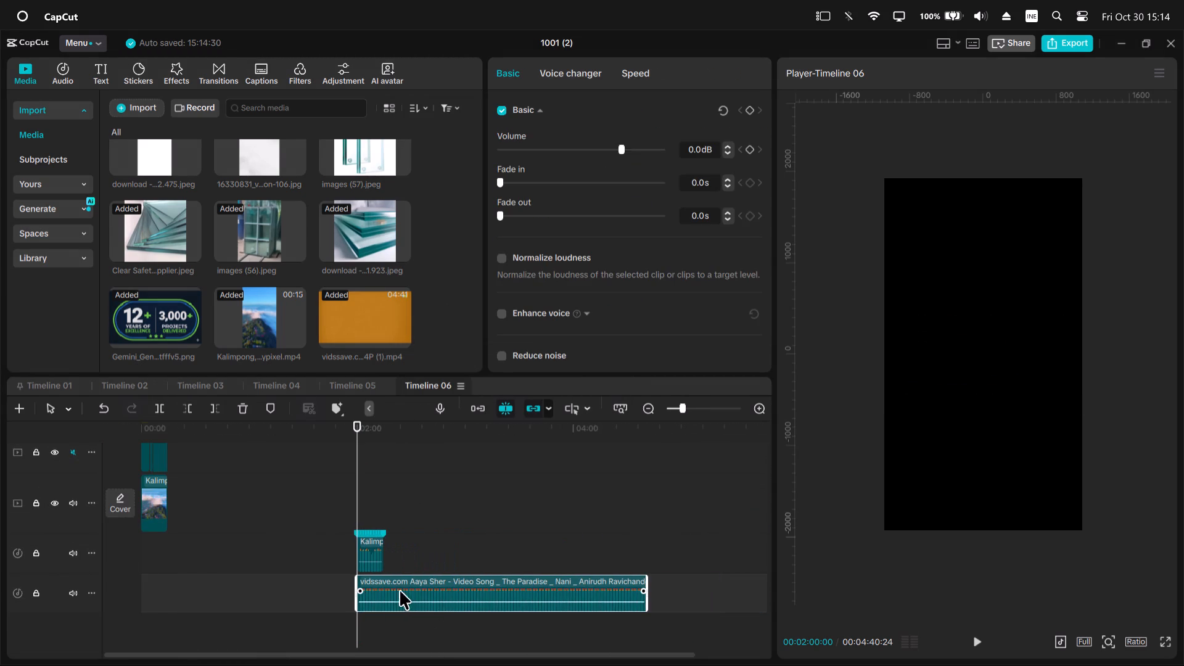
drag(392, 585, 152, 598)
Play Timeline 06 from the beginning to check the song against the promo clips.
drag(169, 434, 54, 406)
key(space)
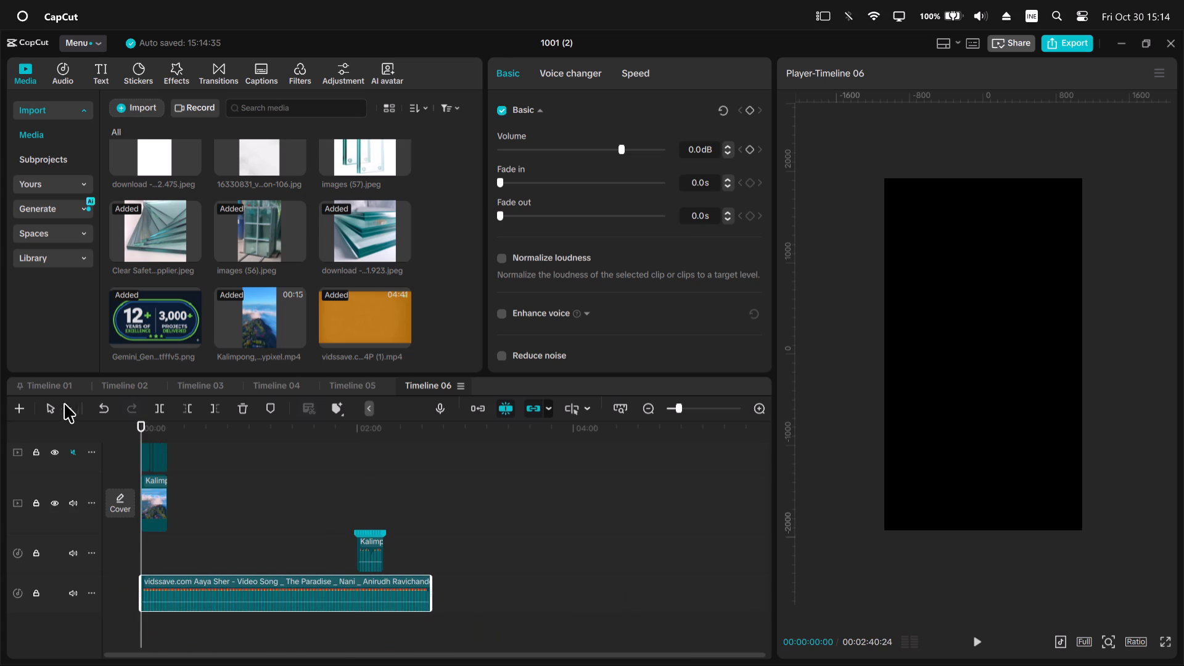
key(space)
key(space)
ctrl+scroll(236, 491, up, 13)
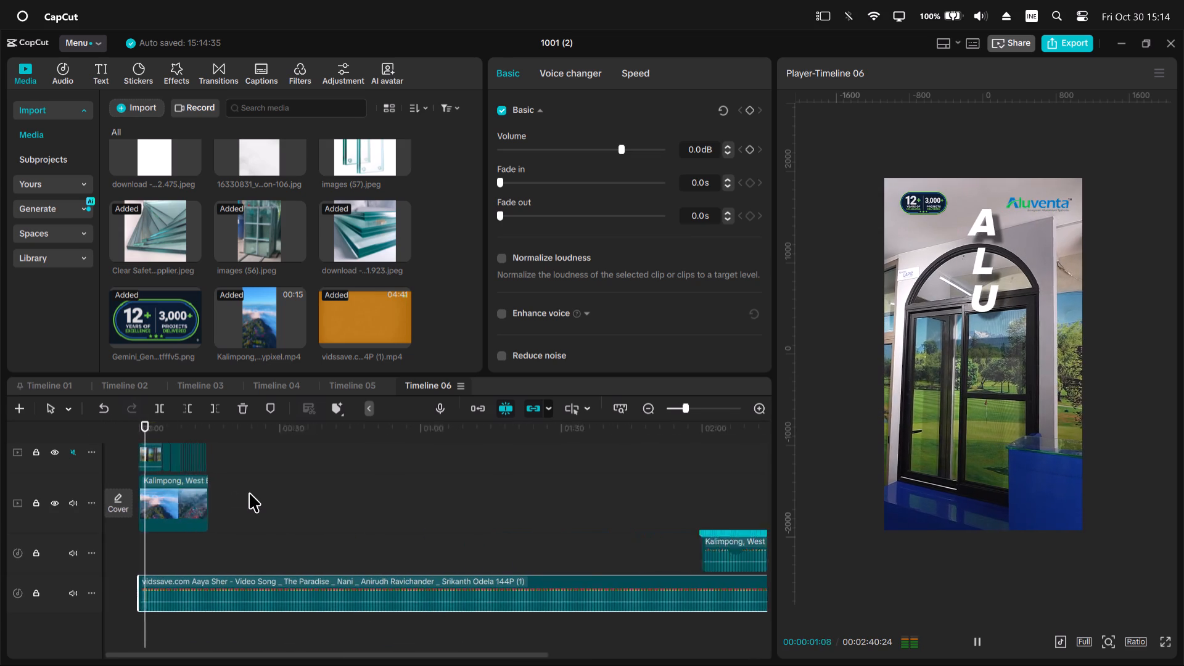
Play the rest of the promo clips to check how their cuts line up with the song.
ctrl+scroll(249, 493, up, 12)
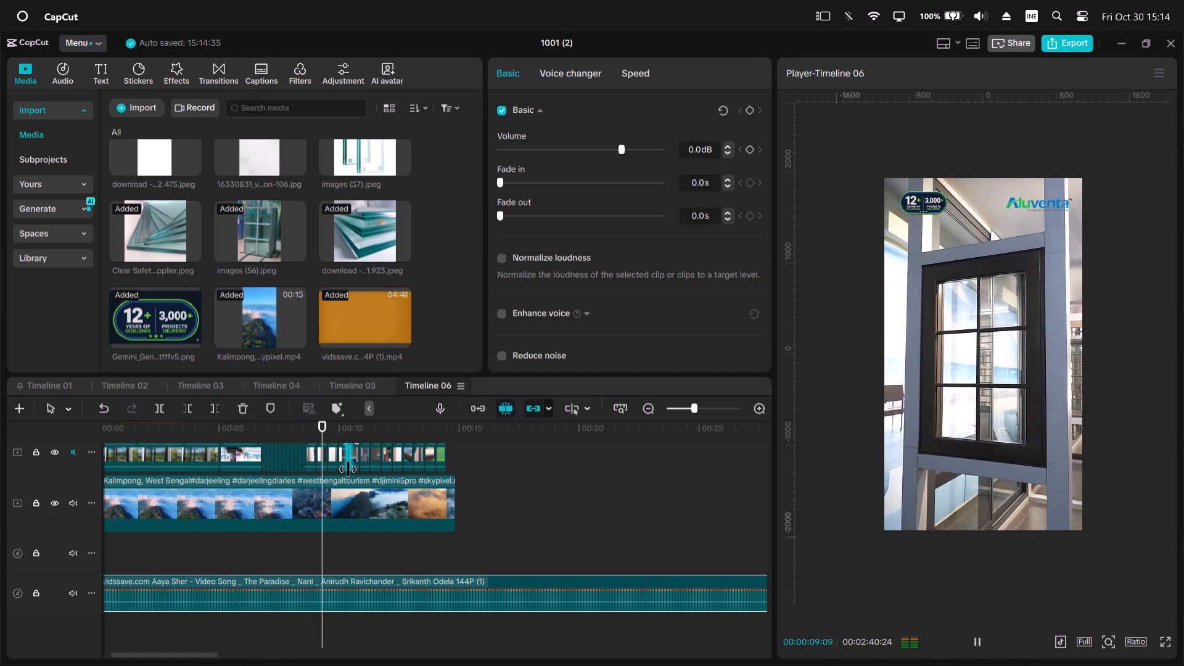
ctrl+scroll(393, 471, down, 4)
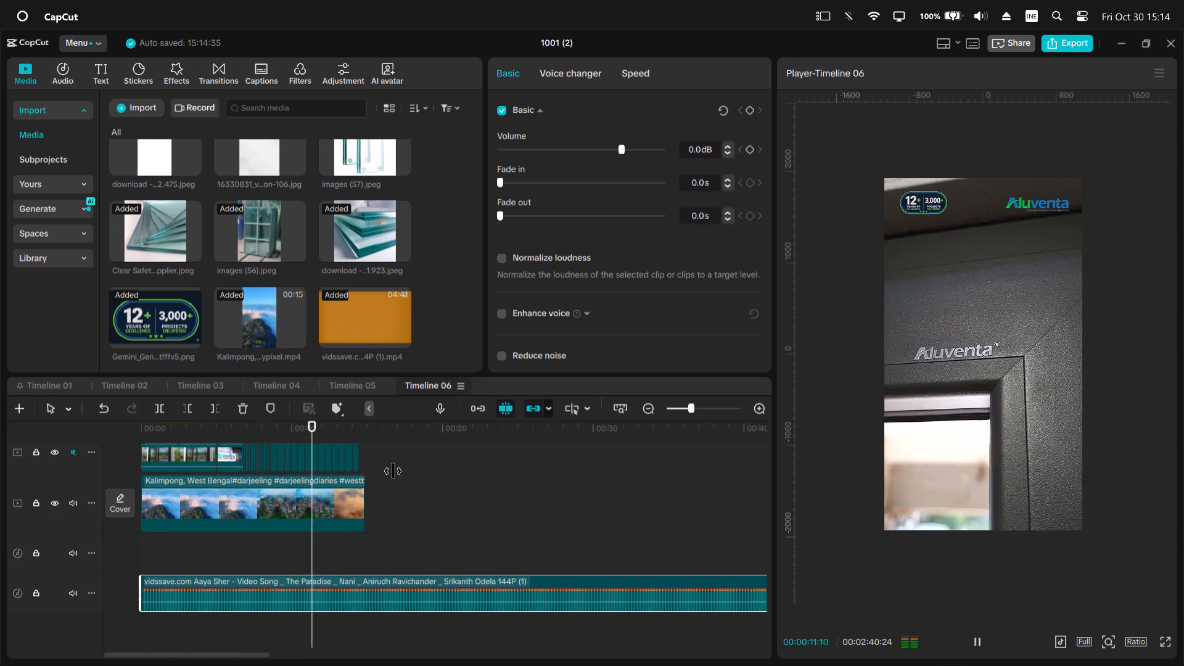
ctrl+scroll(393, 471, up, 8)
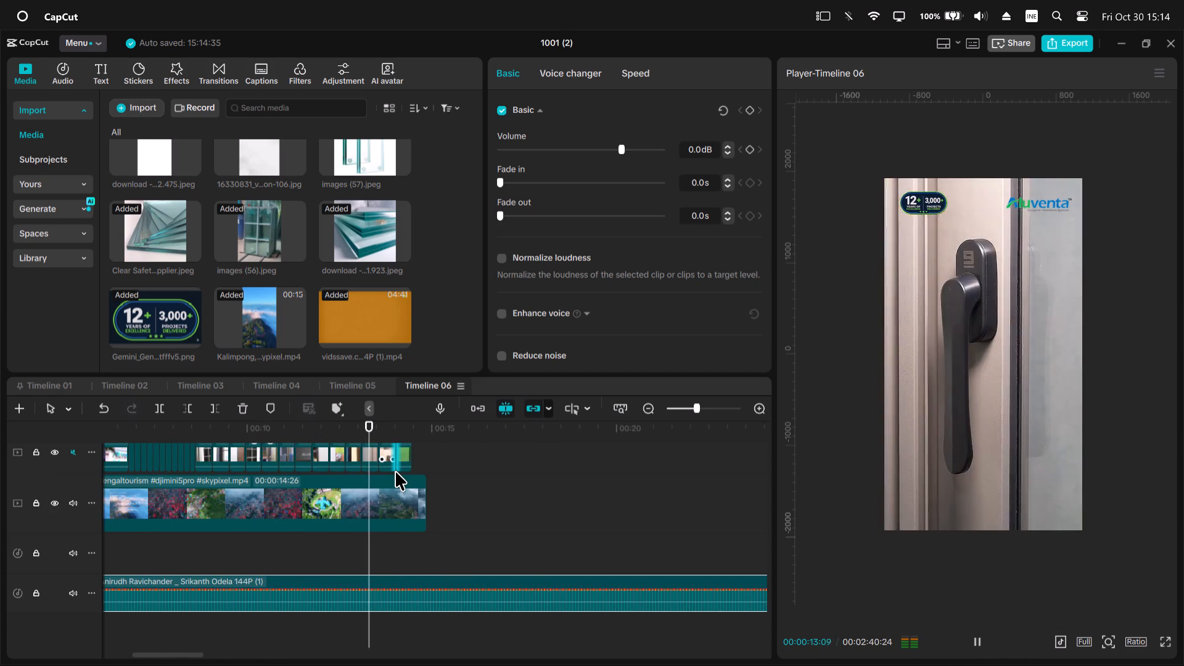
ctrl+scroll(395, 471, up, 4)
scroll(448, 467, down, 2)
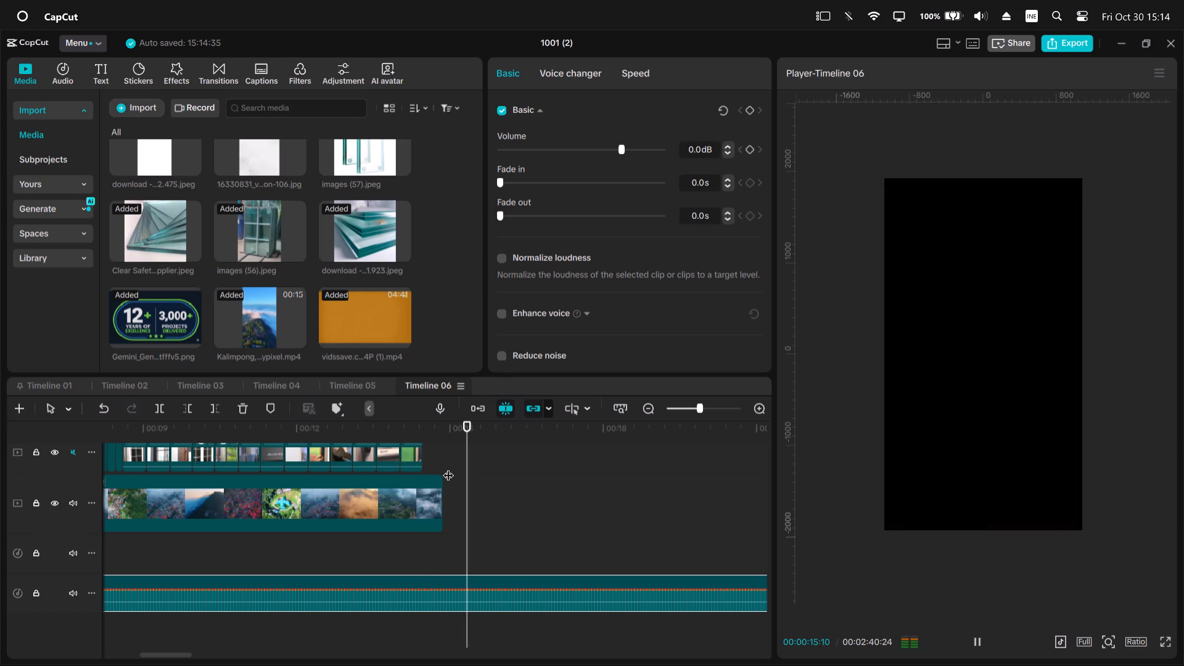
scroll(448, 467, down, 1)
key(space)
Auto-mark the beats of the Aaya Sher audio clip with the Beats 2 option.
click(455, 586)
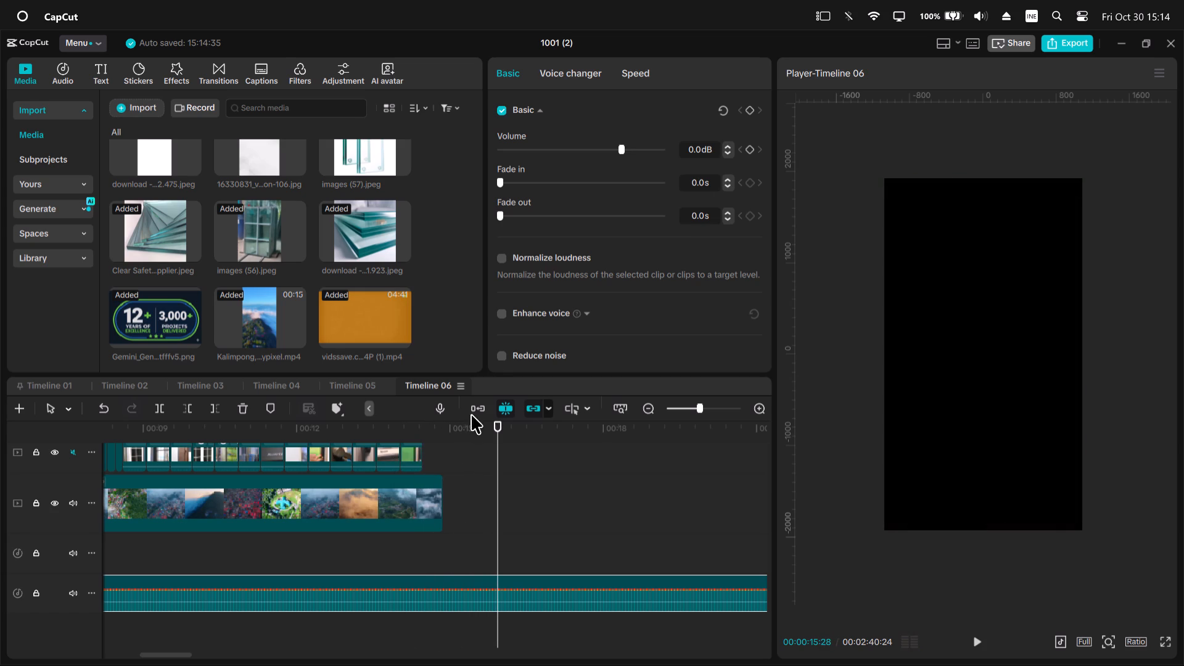
click(337, 407)
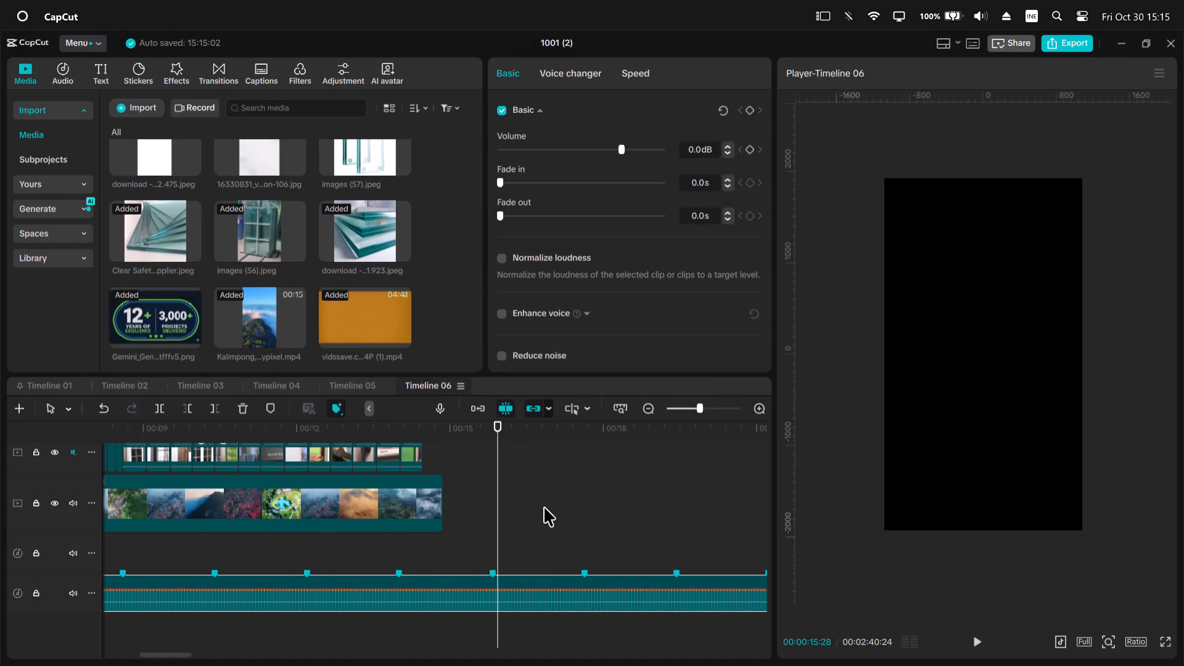
ctrl+scroll(544, 507, down, 8)
scroll(457, 508, up, 2)
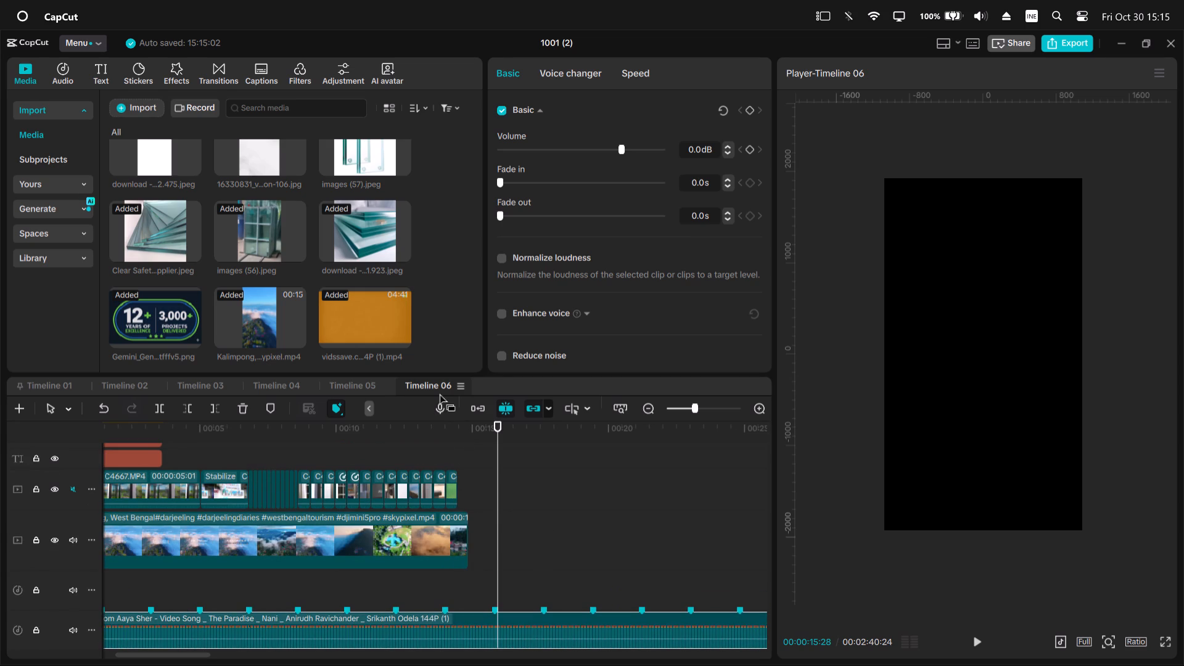
click(339, 413)
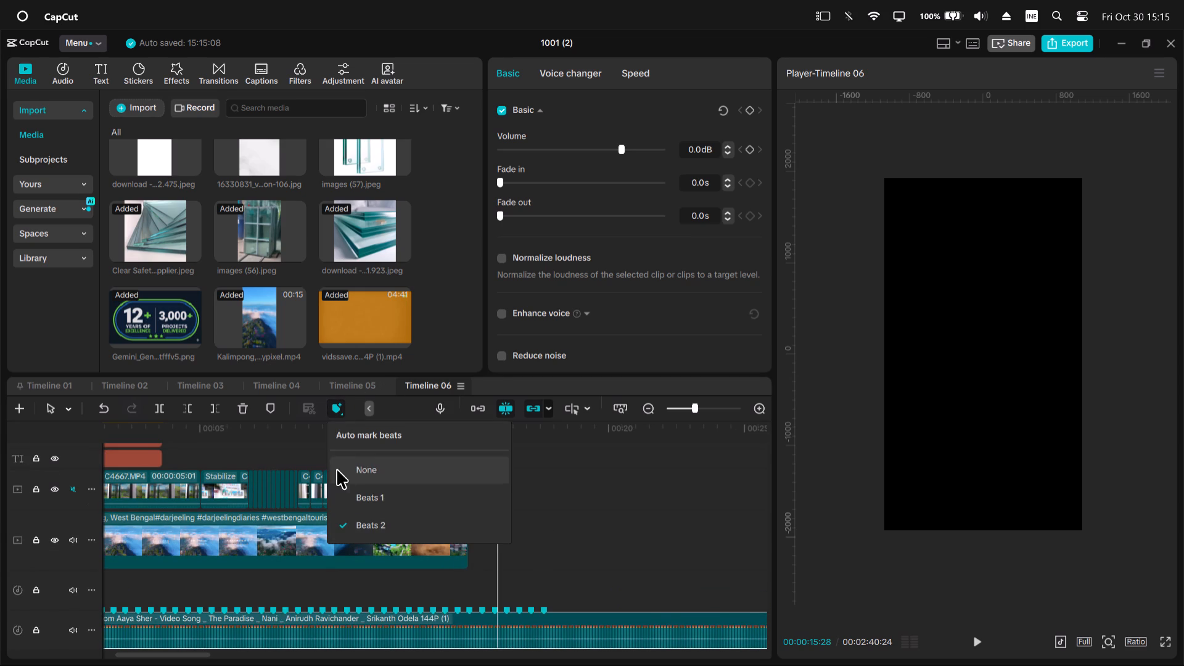
click(300, 432)
ctrl+scroll(339, 462, up, 8)
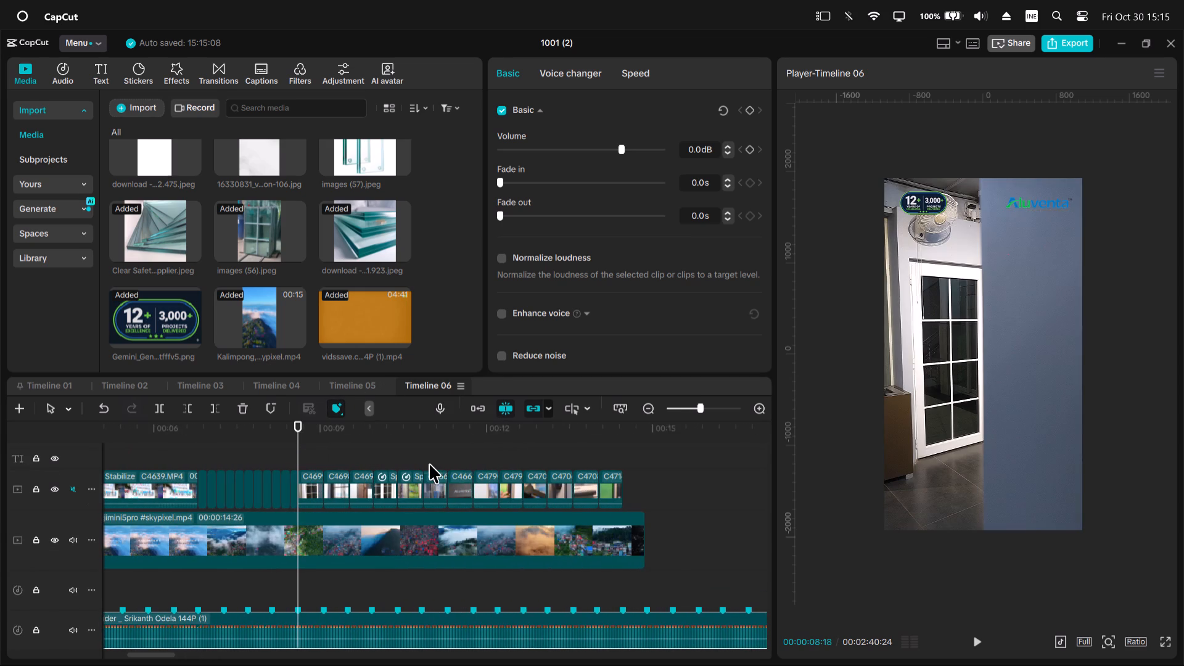
ctrl+scroll(667, 480, down, 7)
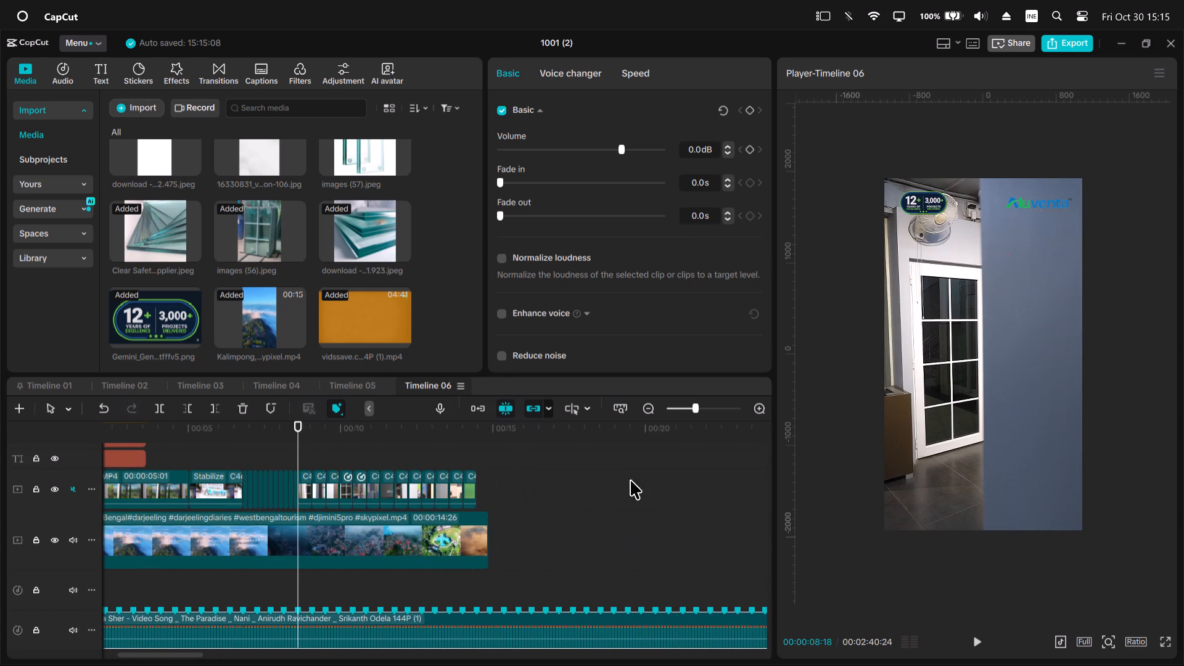
ctrl+scroll(617, 482, down, 7)
Delete the Kalimpong video clip from the main track.
click(325, 536)
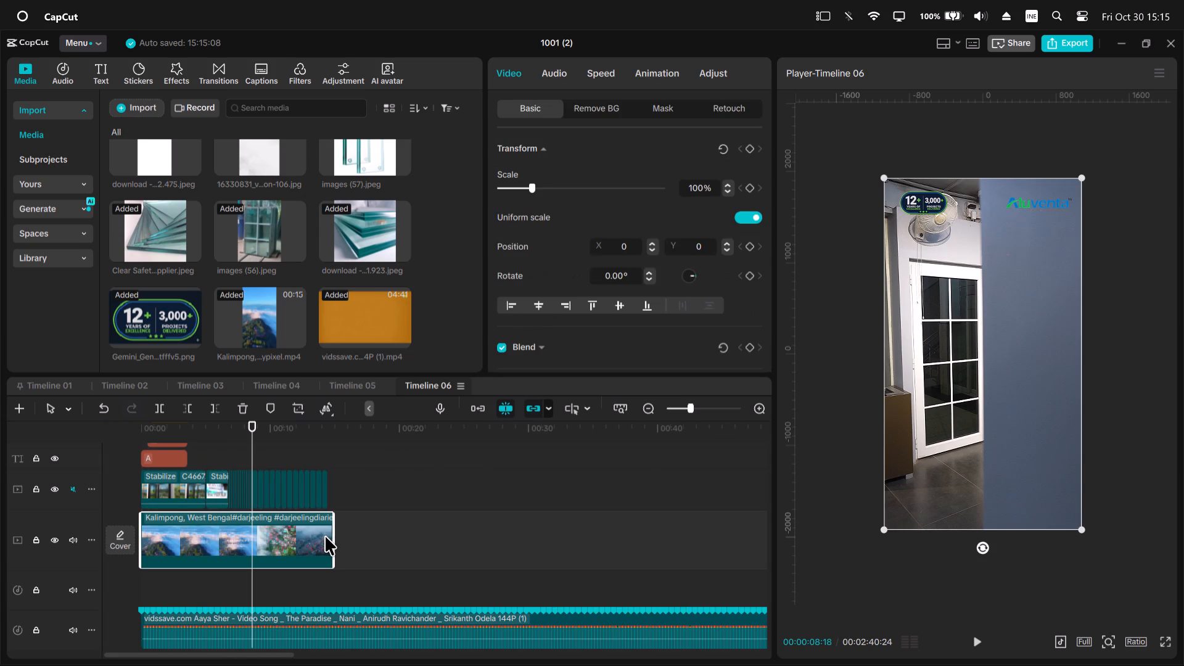
key(z)
Move all the promo video clips together from the overlay track down onto the empty main track.
drag(485, 477, 123, 432)
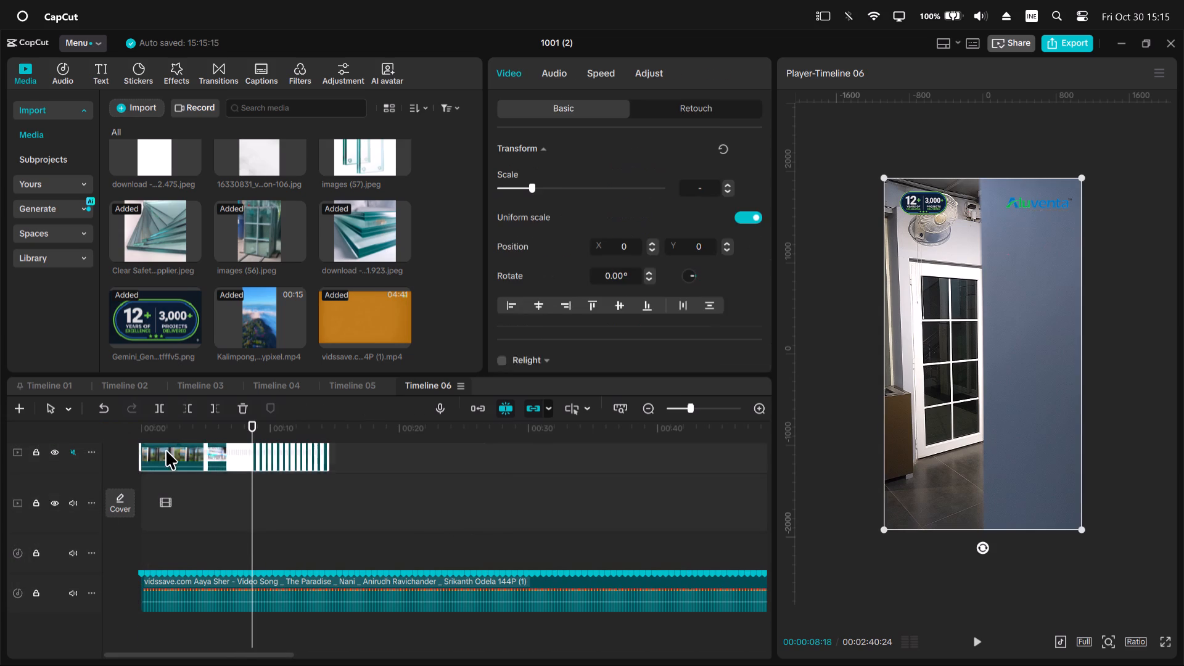
scroll(266, 508, up, 3)
drag(179, 517, 178, 535)
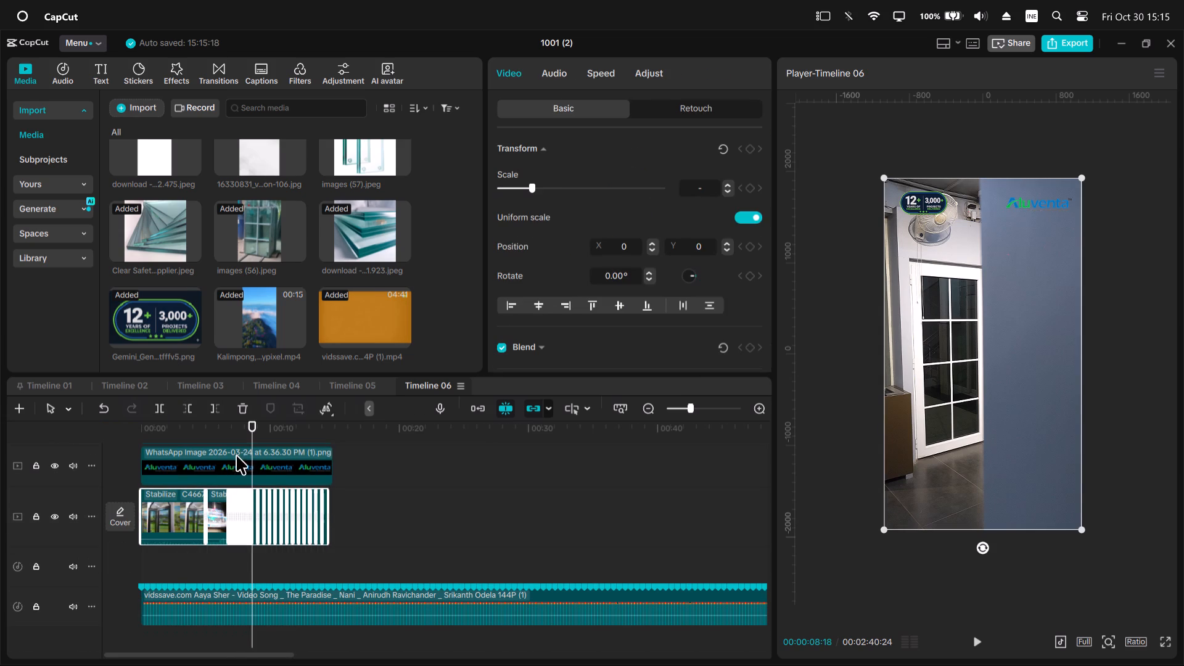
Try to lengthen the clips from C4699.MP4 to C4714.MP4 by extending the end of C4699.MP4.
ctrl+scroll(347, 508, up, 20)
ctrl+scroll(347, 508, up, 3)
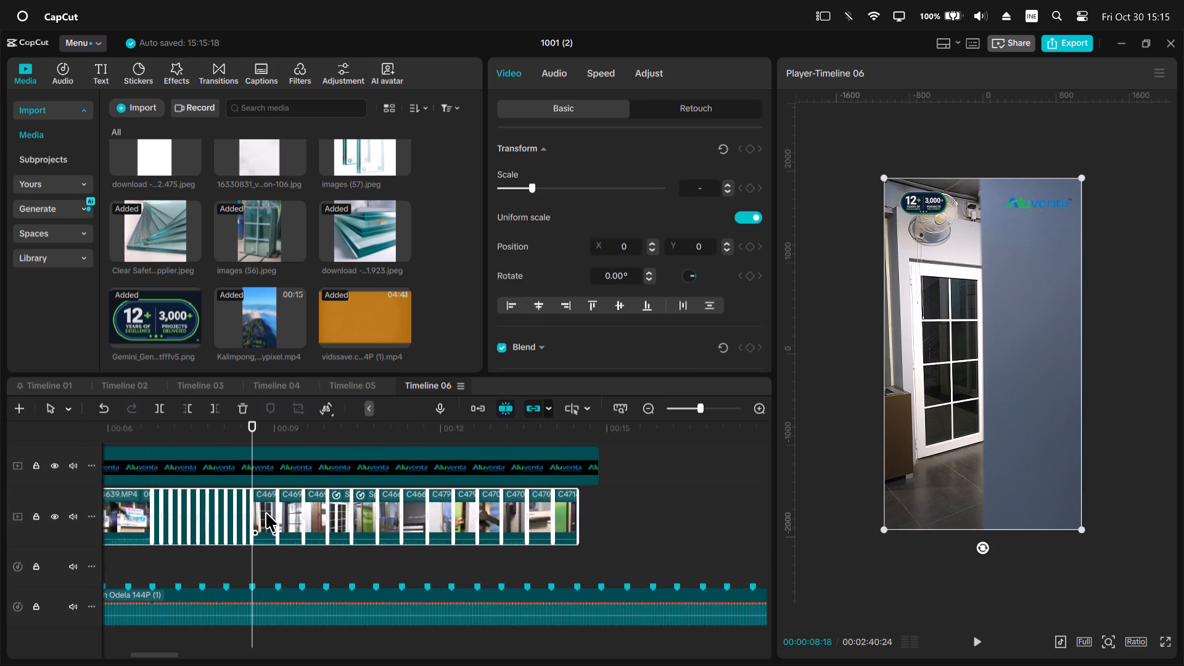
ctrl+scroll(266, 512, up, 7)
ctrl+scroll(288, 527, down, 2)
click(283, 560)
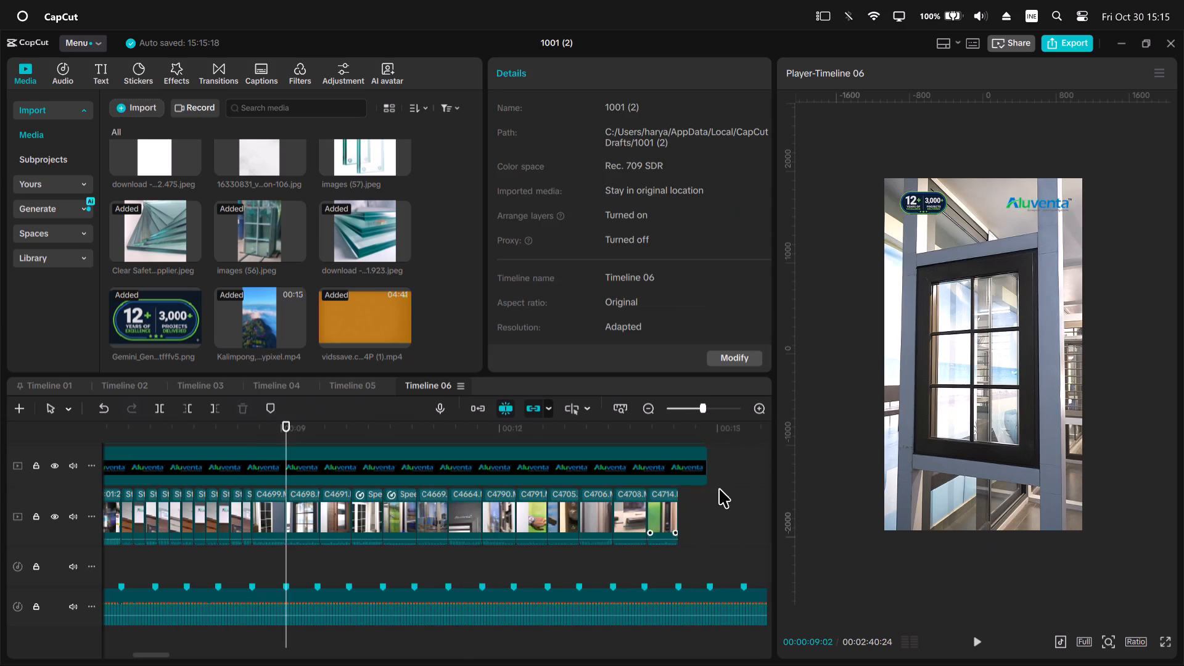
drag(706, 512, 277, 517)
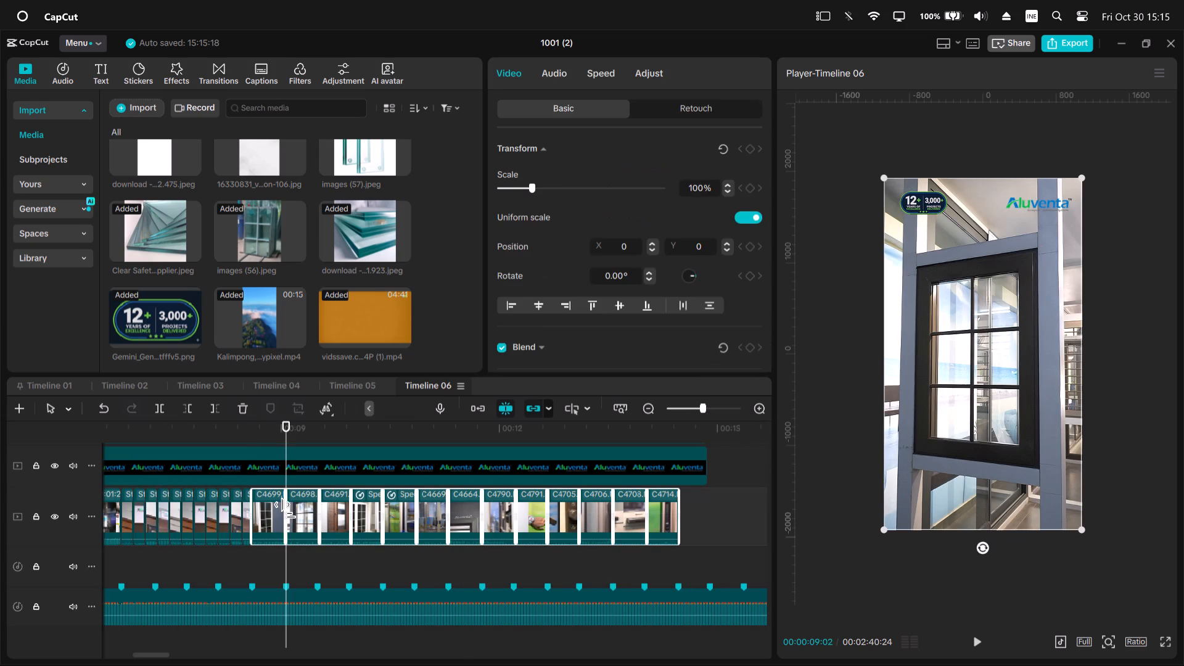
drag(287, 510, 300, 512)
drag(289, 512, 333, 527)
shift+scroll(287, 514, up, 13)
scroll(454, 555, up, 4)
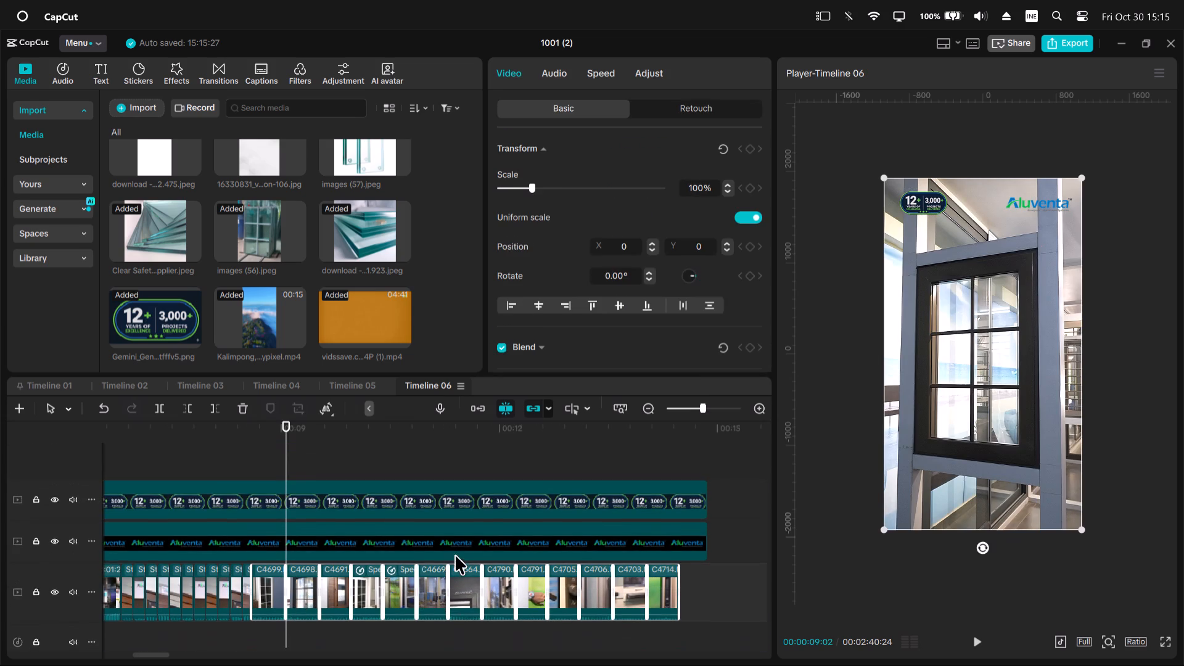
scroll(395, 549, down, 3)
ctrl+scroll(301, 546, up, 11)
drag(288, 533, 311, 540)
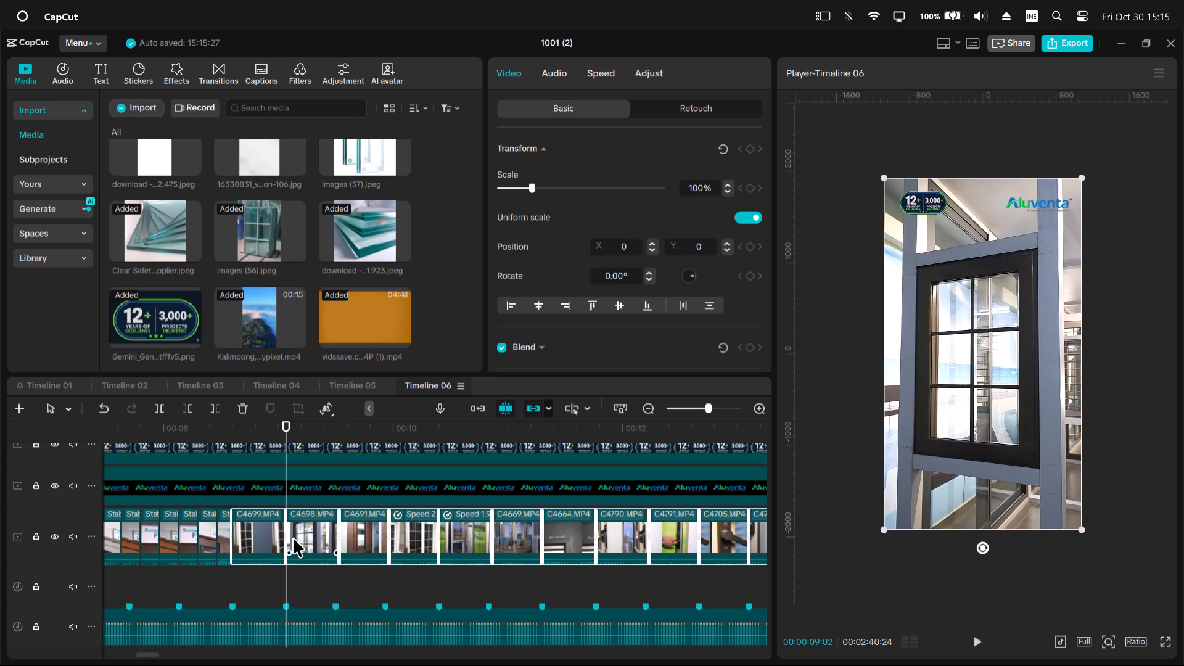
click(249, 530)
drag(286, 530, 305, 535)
Turn on the main track magnet and lengthen clips C4699.MP4 through C4714.MP4 together to about two beats each.
click(482, 403)
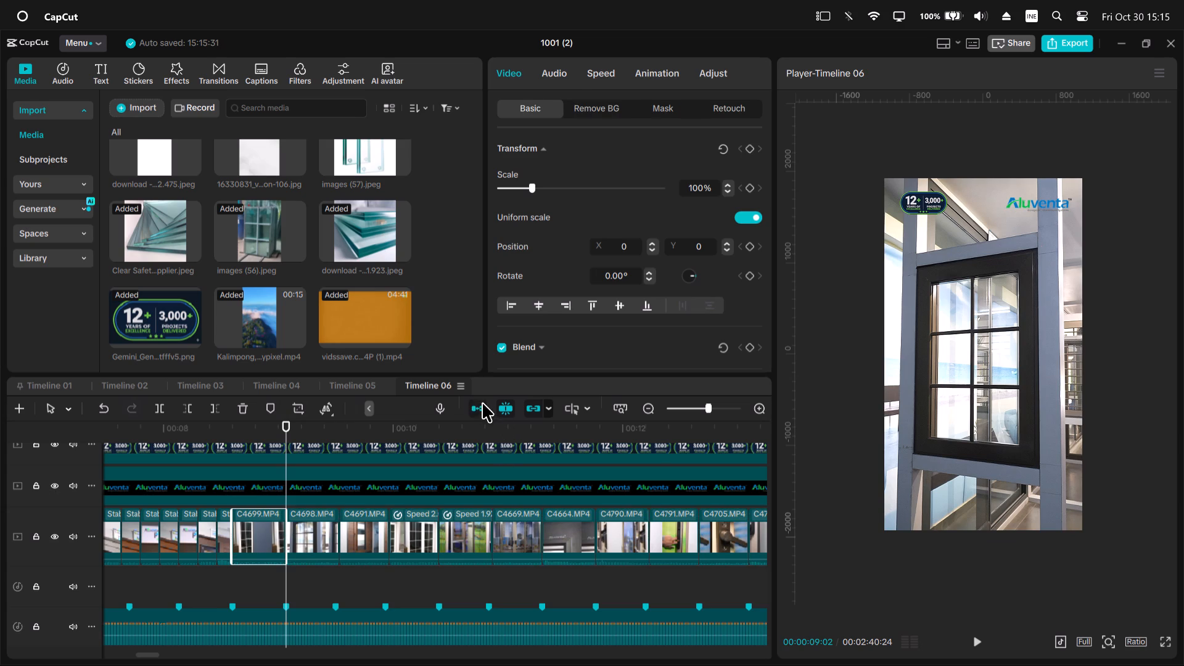
scroll(414, 508, down, 20)
drag(665, 529, 255, 509)
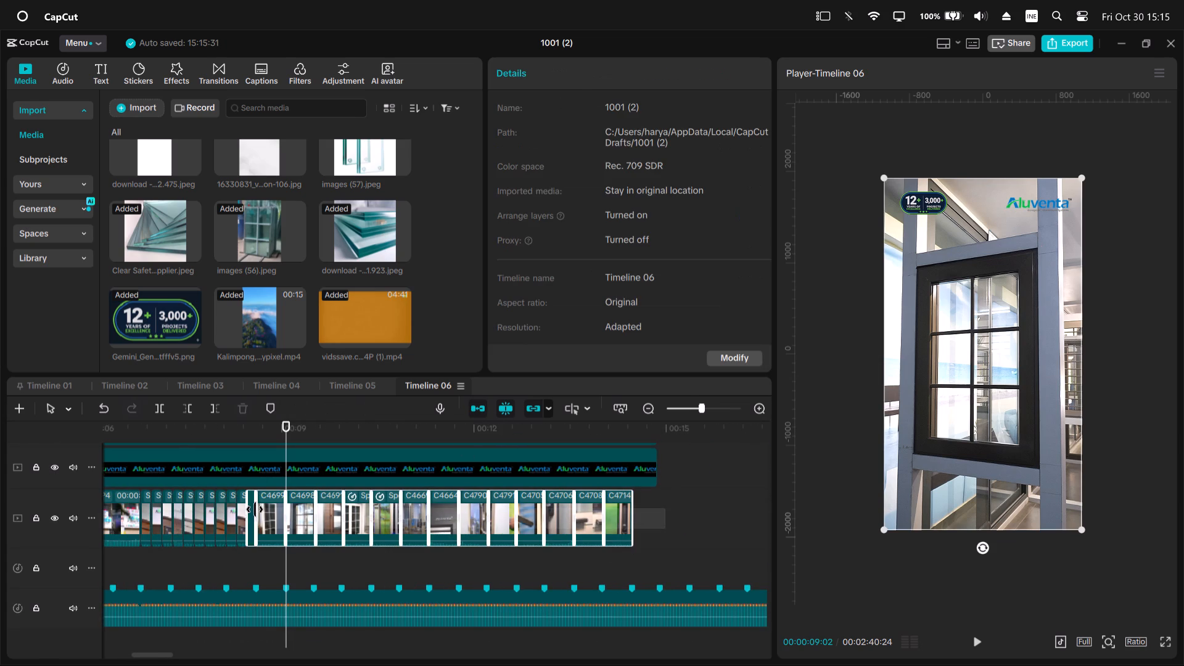
drag(255, 509, 267, 511)
drag(287, 501, 306, 508)
Play the lengthened clips through to the end to check their cuts against the beats.
key(space)
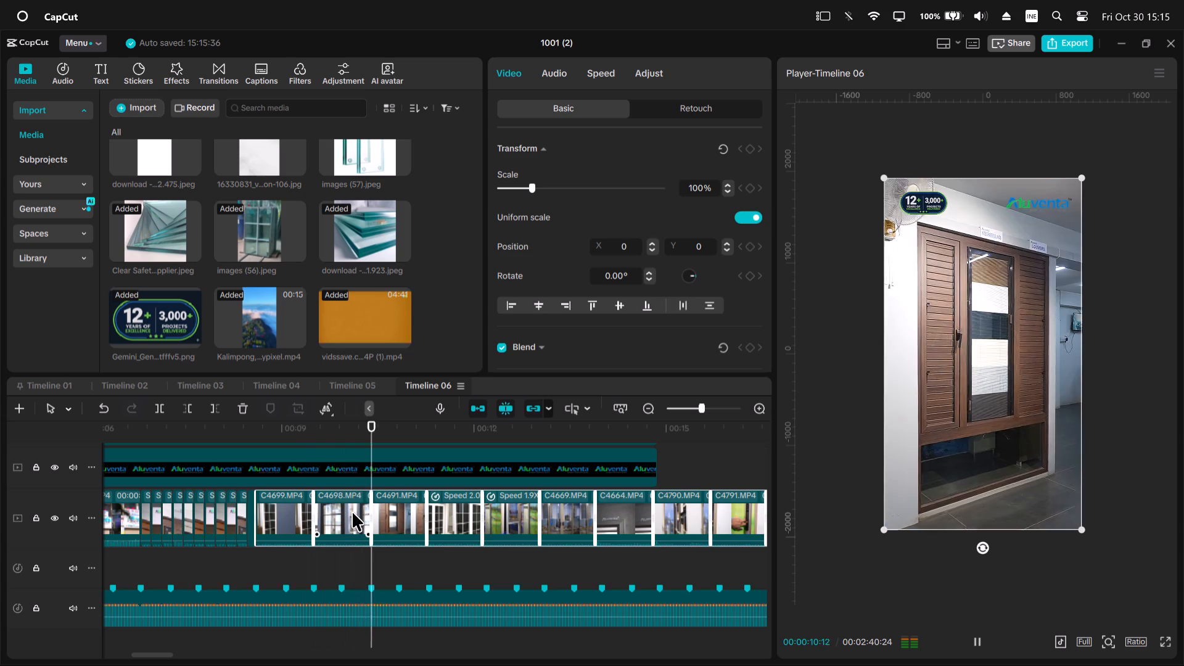
ctrl+scroll(461, 514, down, 4)
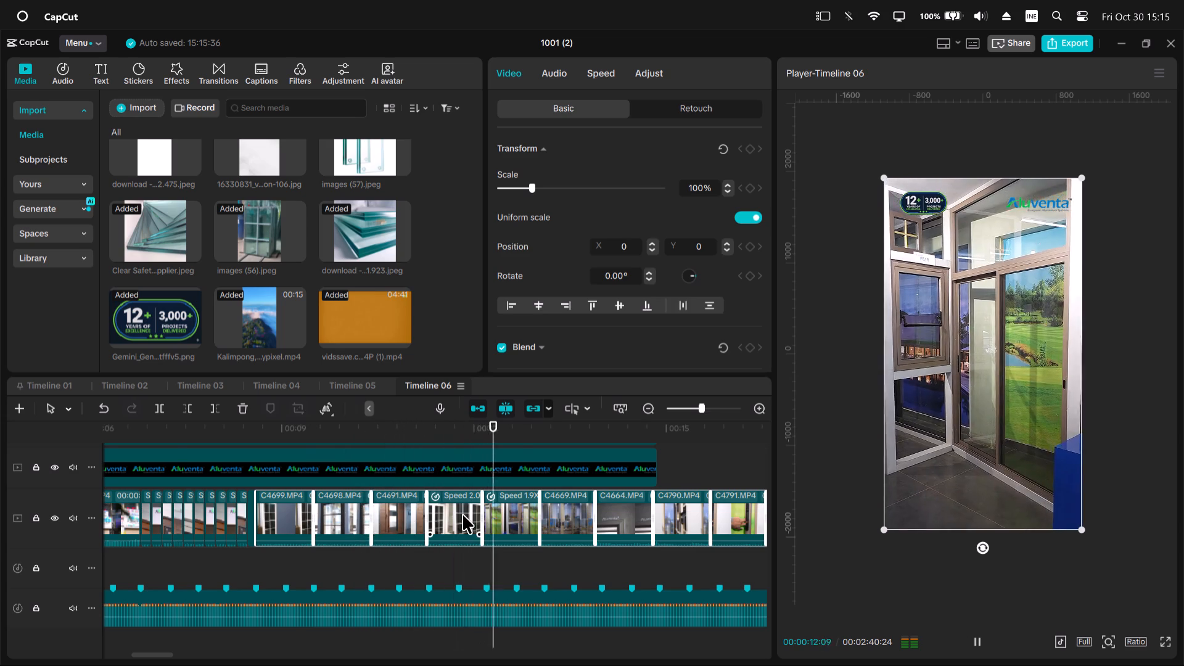
ctrl+scroll(462, 514, down, 6)
scroll(461, 512, down, 2)
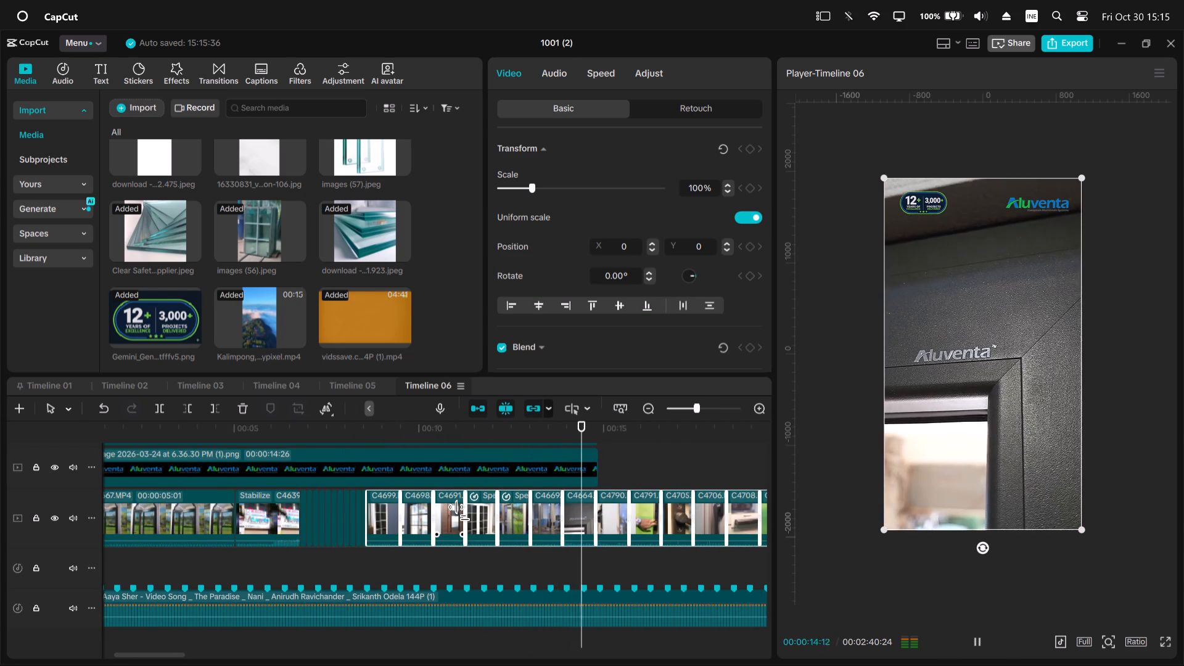
scroll(461, 512, down, 3)
key(space)
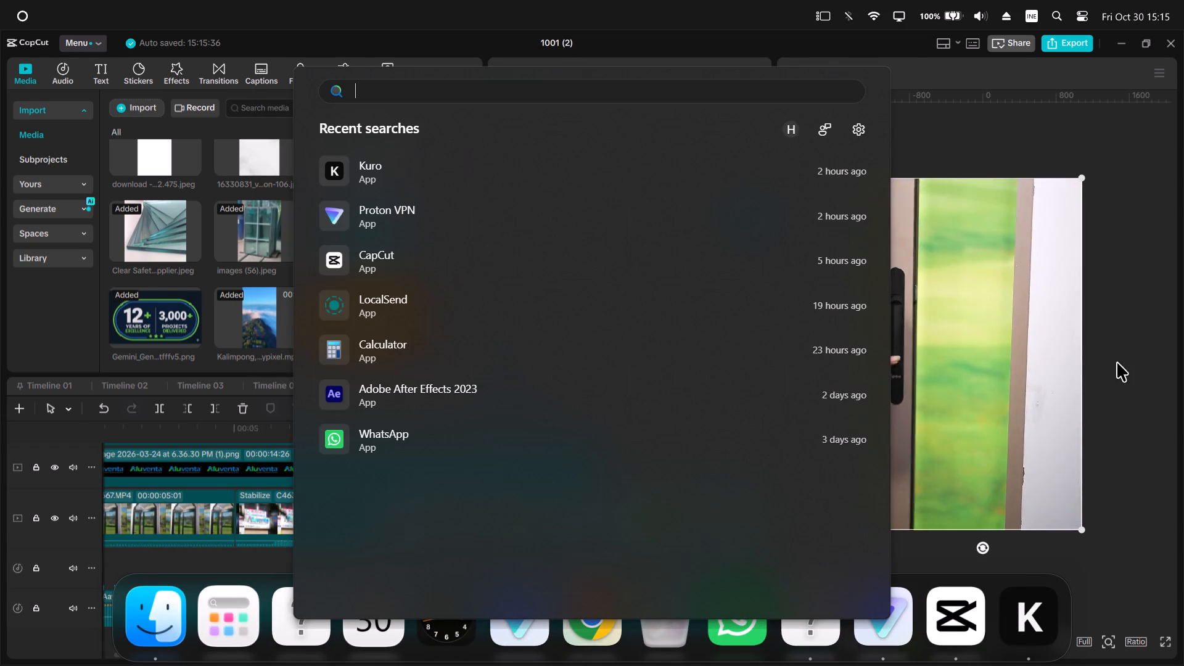
key(space)
click(1122, 276)
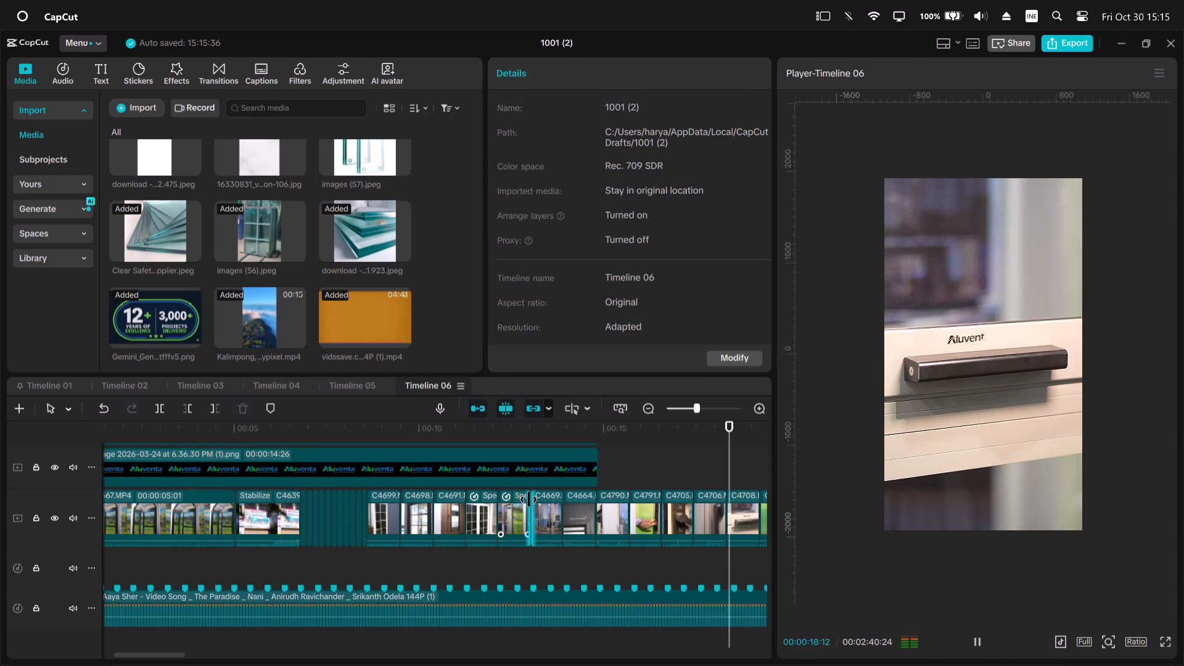
ctrl+scroll(528, 499, down, 10)
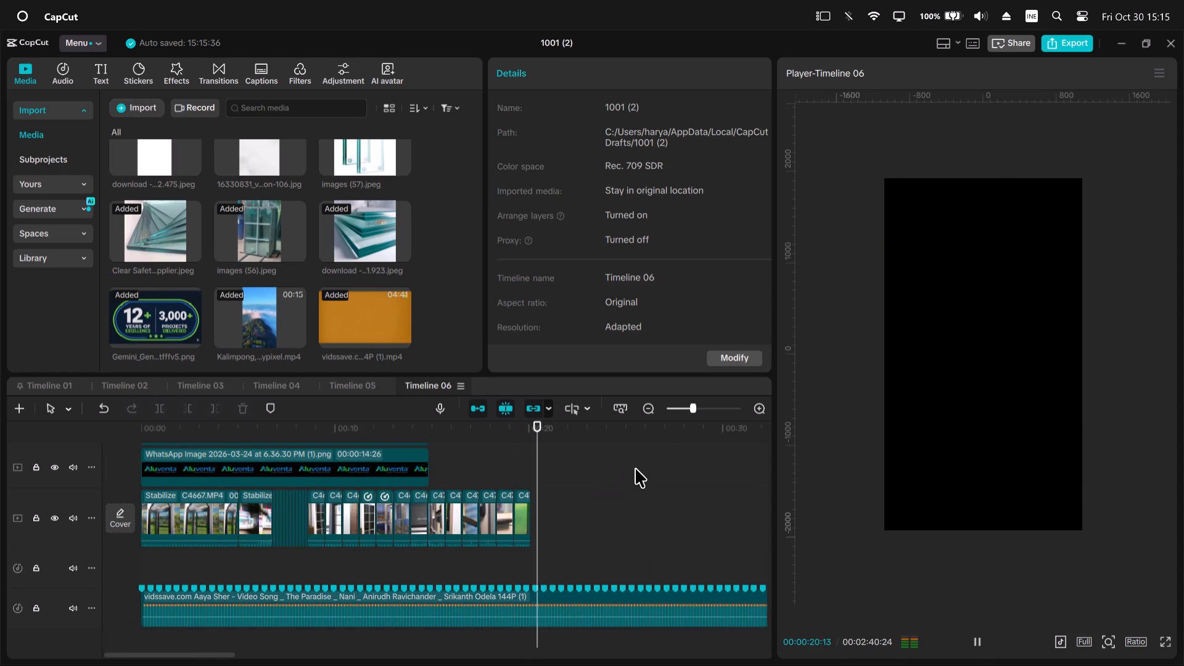
key(space)
Trim the end of the C4708.MP4 clip to the beat marker at about 00:00:19:00.
click(483, 430)
key(space)
key(space)
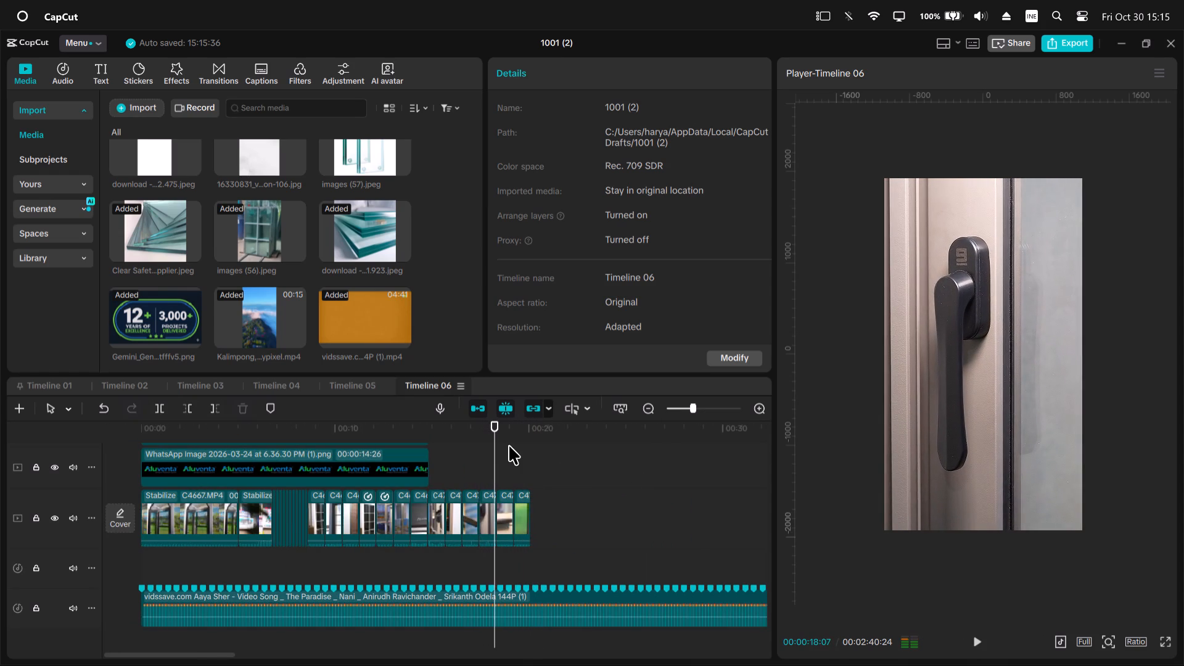
key(space)
key(space)
ctrl+scroll(556, 505, up, 9)
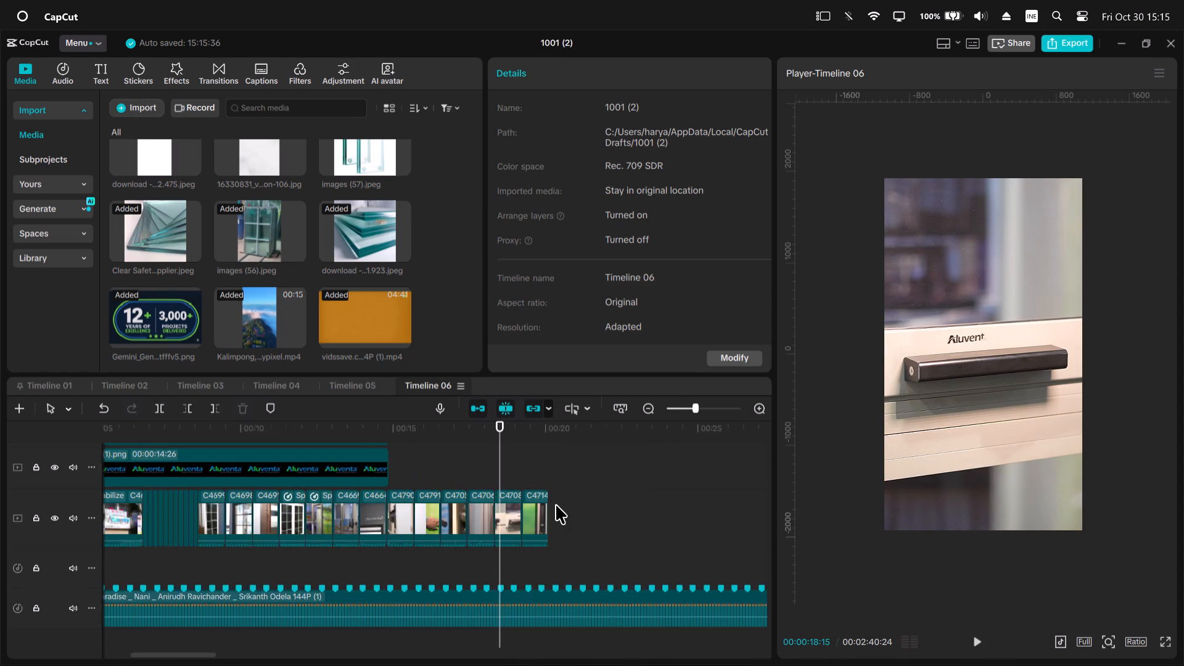
ctrl+scroll(556, 504, up, 7)
key(space)
key(space)
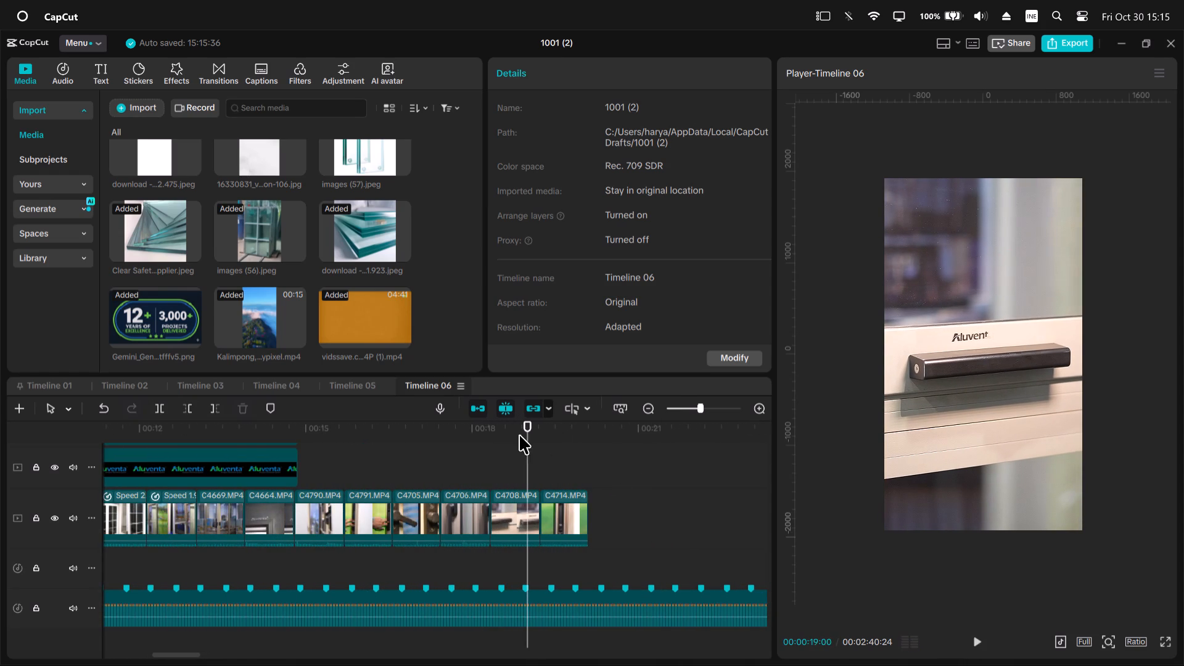
drag(519, 435, 522, 442)
click(515, 508)
text(w)
Trim the end of the last clip, C4714.MP4, to the beat marker at 00:00:19:13.
key(space)
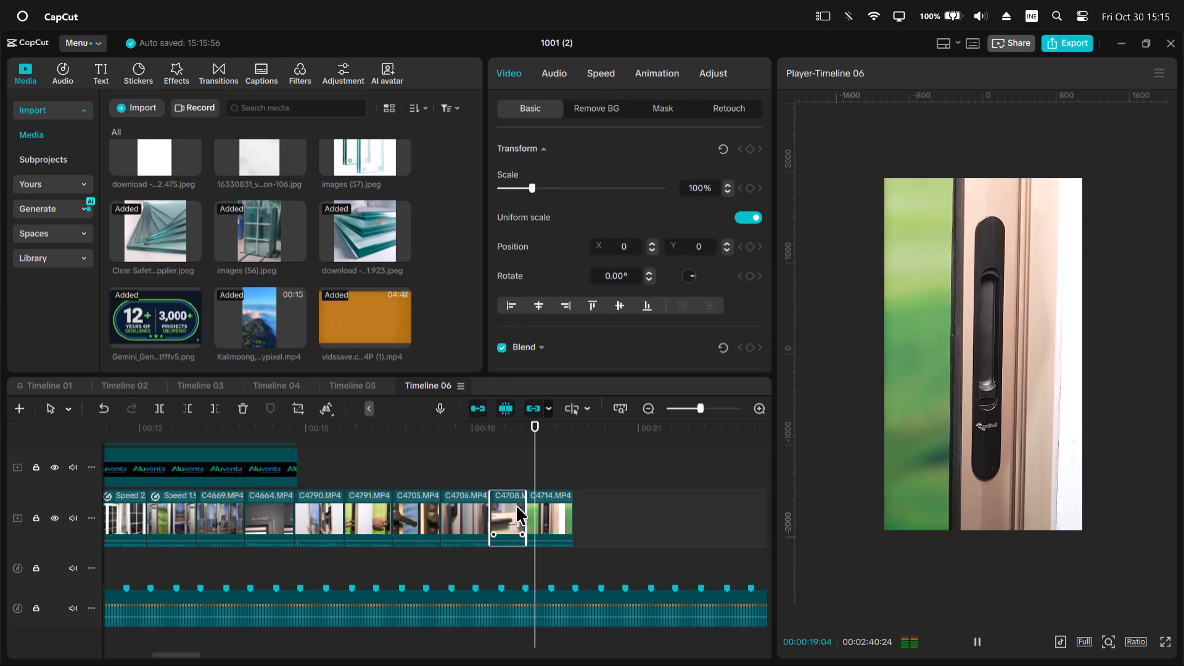
key(space)
key(space)
key(space)
drag(562, 447, 554, 448)
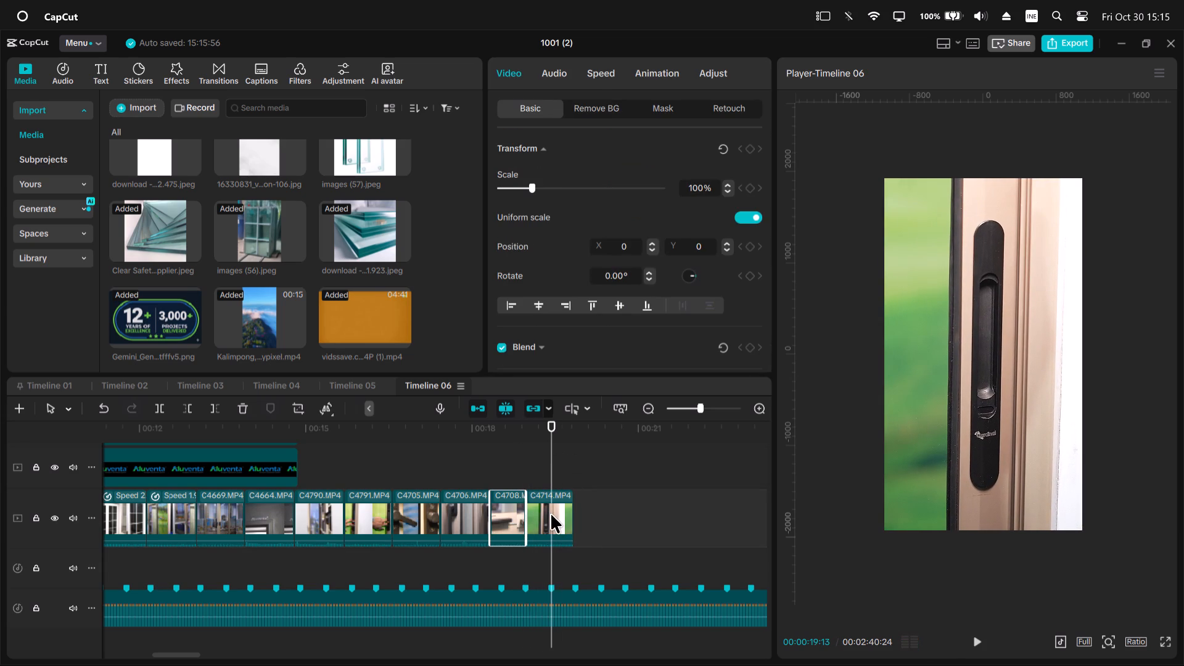
click(551, 514)
key(w)
Extend the 12+ years badge and Aluventa logo overlays together to the end of the last clip at 00:00:19:13.
scroll(549, 514, down, 9)
scroll(522, 525, up, 11)
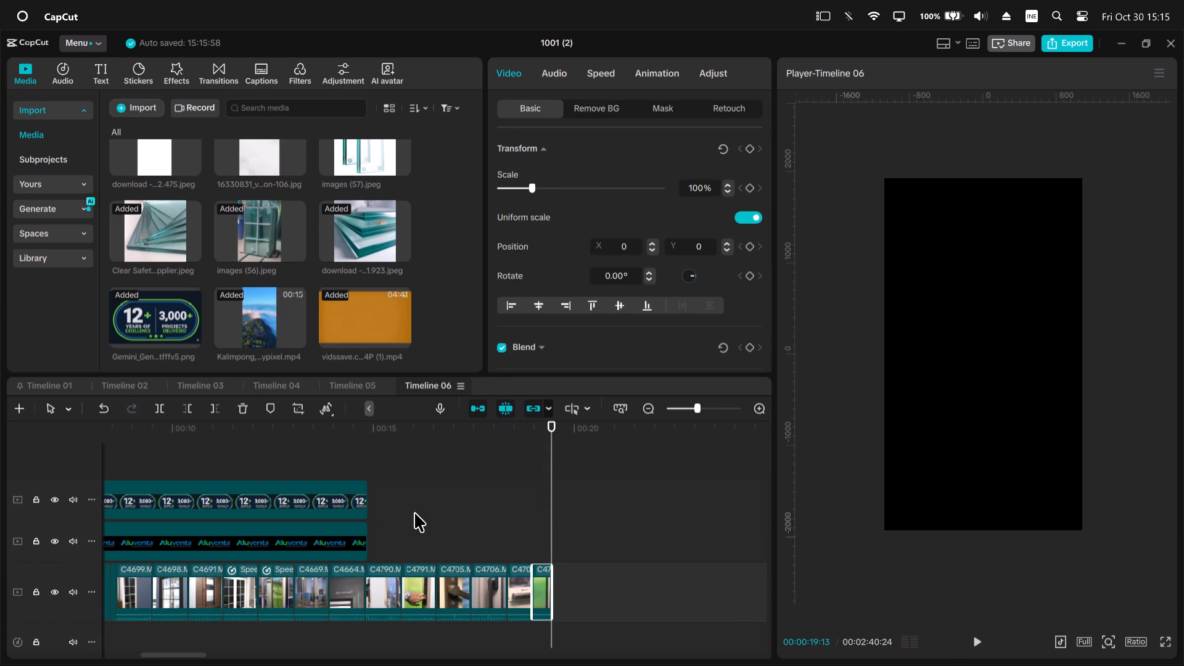
drag(418, 501, 324, 537)
drag(369, 507, 549, 515)
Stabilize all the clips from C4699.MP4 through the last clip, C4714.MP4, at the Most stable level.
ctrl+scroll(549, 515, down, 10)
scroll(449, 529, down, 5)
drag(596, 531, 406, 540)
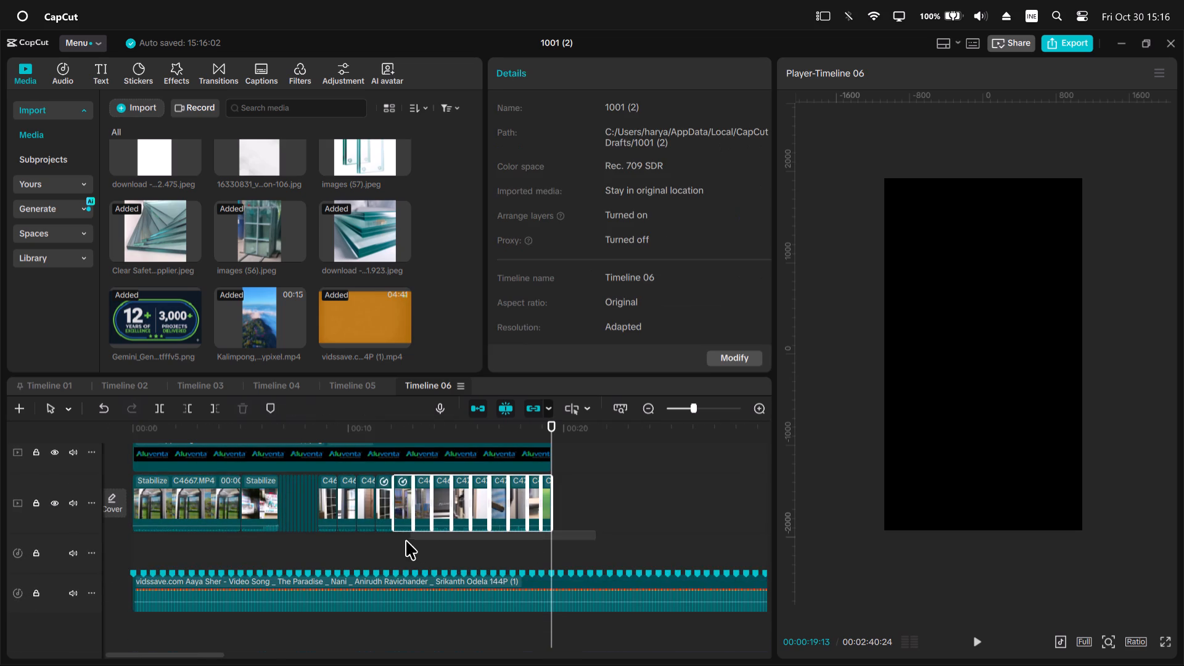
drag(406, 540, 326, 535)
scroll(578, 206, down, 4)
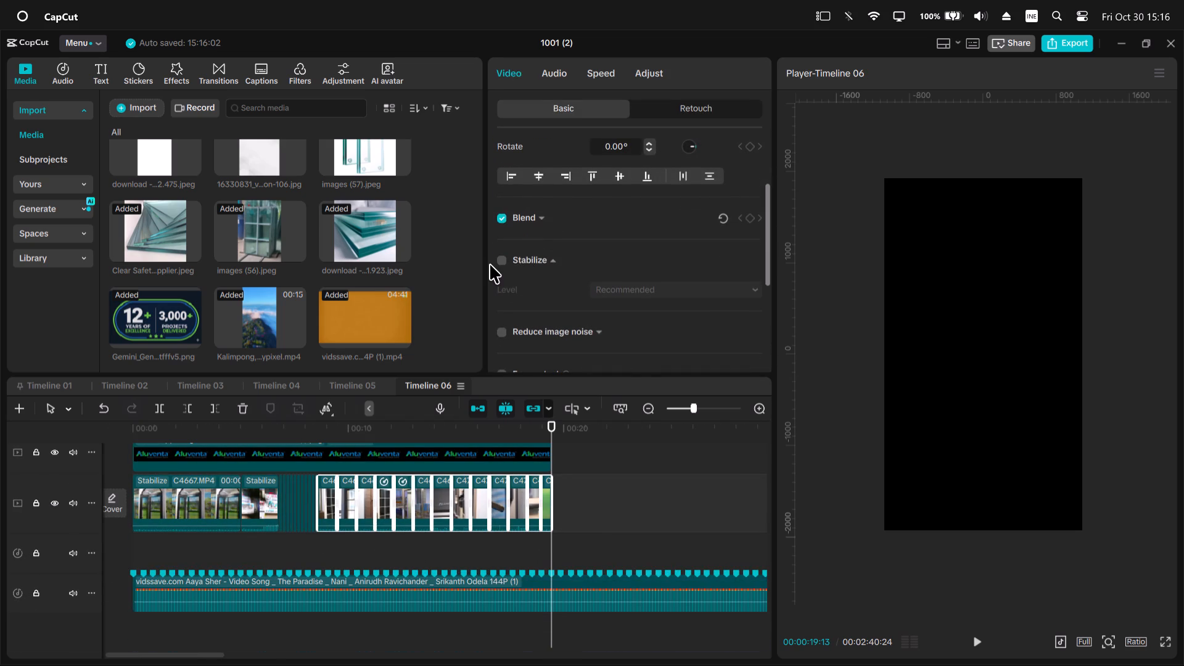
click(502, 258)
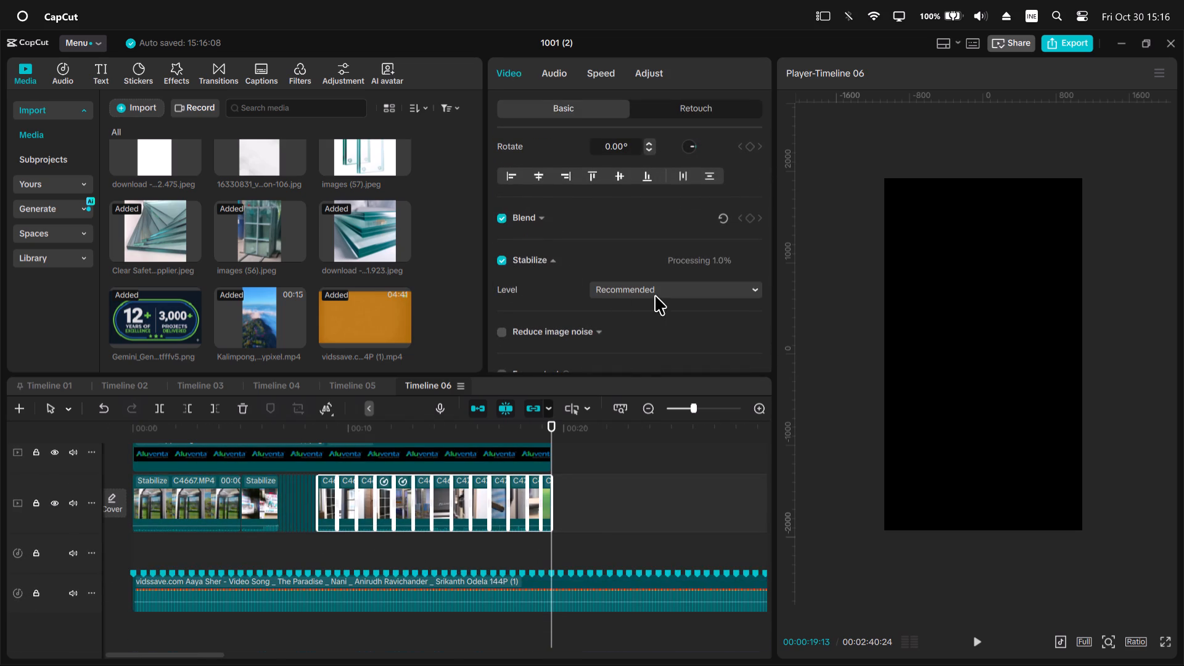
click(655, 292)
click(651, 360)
Play the sequence from the C4699.MP4 clip through the end of C4714.MP4 to check the cuts.
double_click(323, 429)
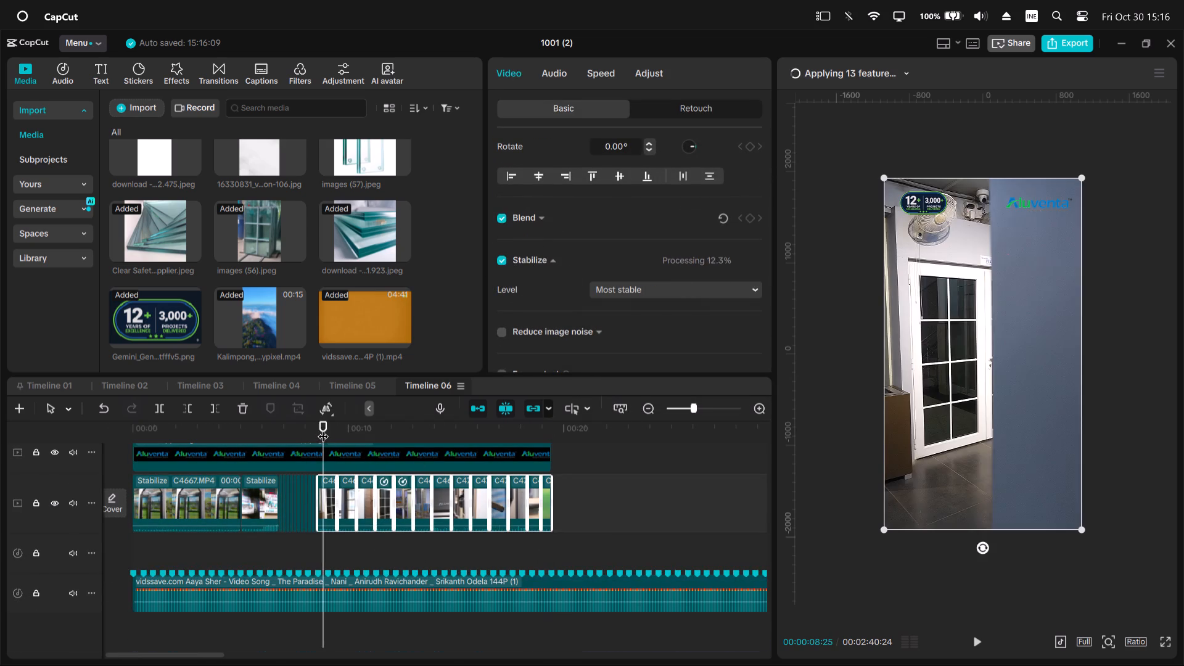
key(space)
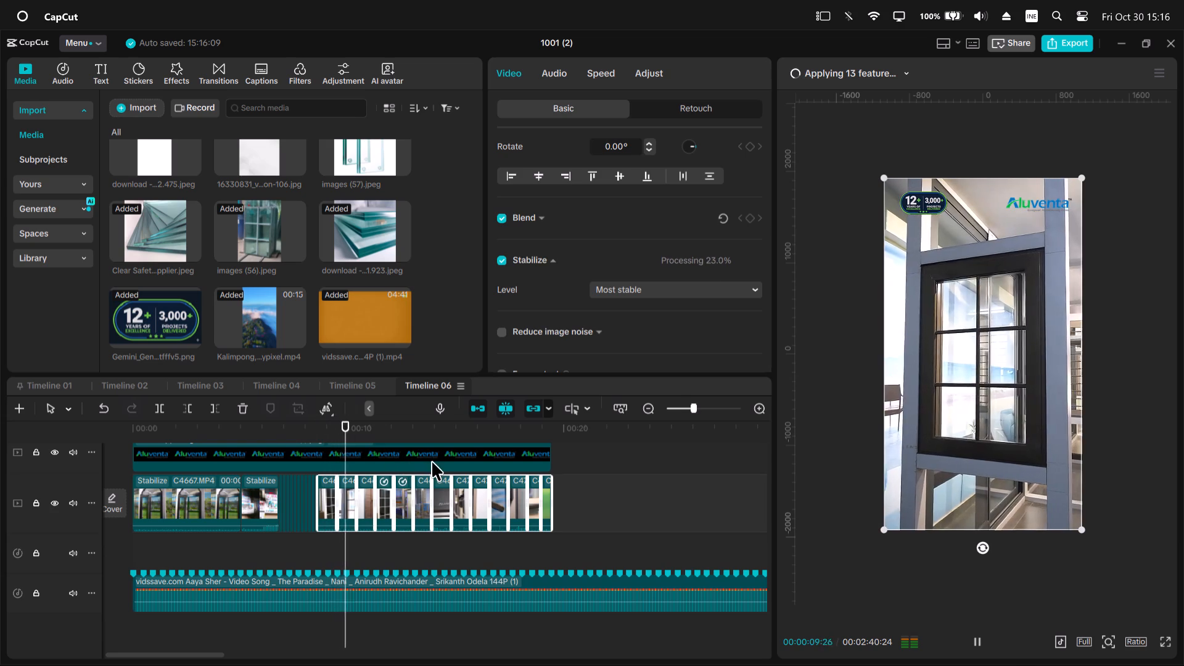
ctrl+scroll(432, 461, up, 6)
ctrl+scroll(537, 453, up, 5)
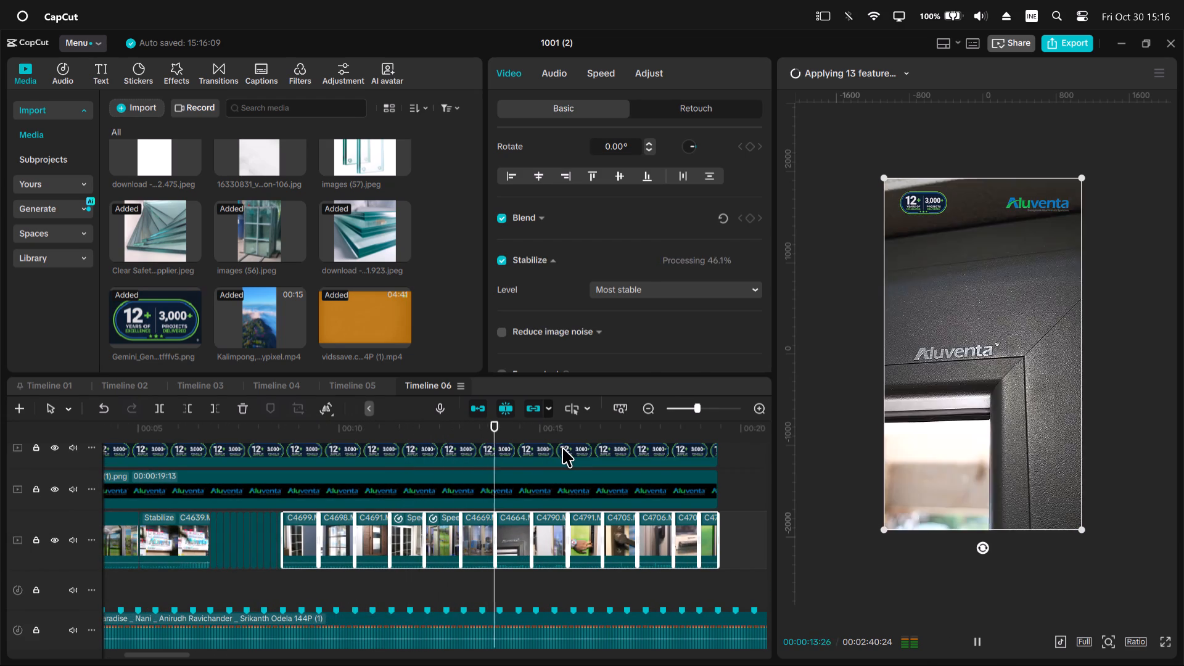
ctrl+scroll(582, 453, down, 4)
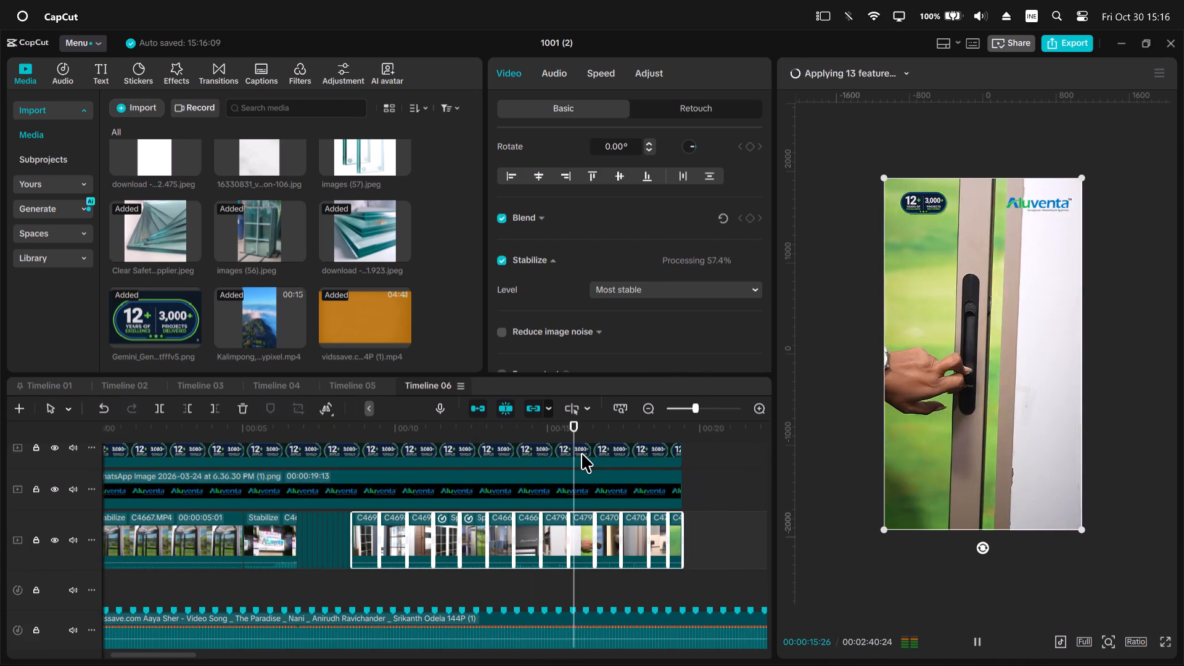
alt+scroll(582, 453, down, 4)
ctrl+scroll(579, 453, down, 4)
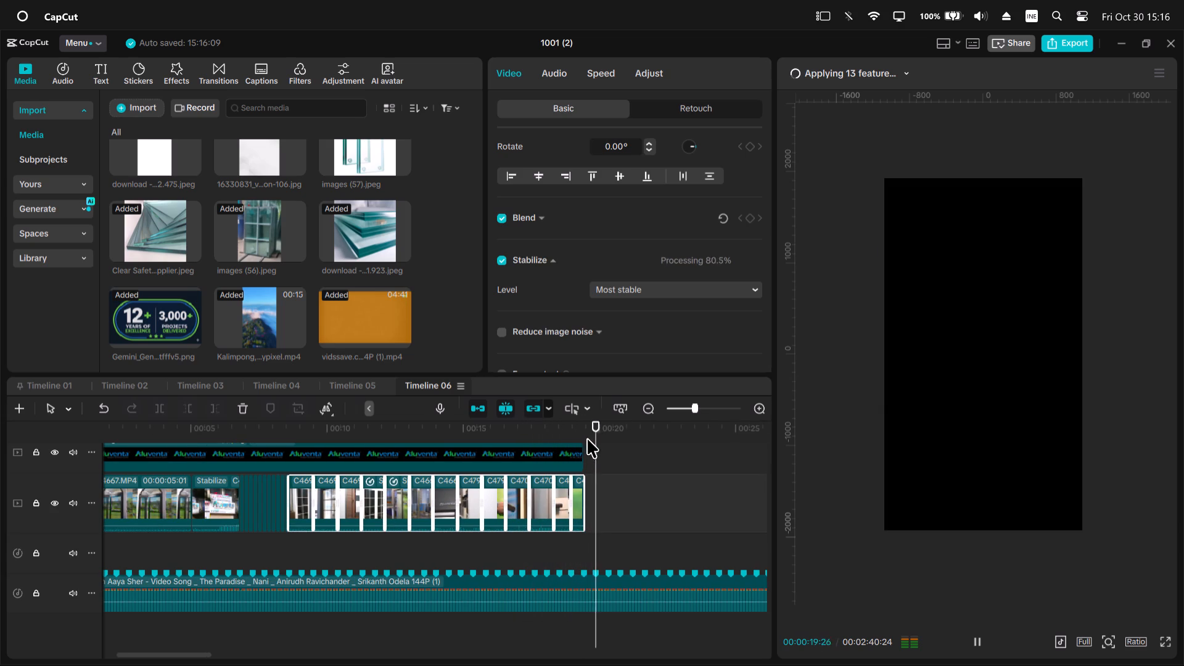
key(space)
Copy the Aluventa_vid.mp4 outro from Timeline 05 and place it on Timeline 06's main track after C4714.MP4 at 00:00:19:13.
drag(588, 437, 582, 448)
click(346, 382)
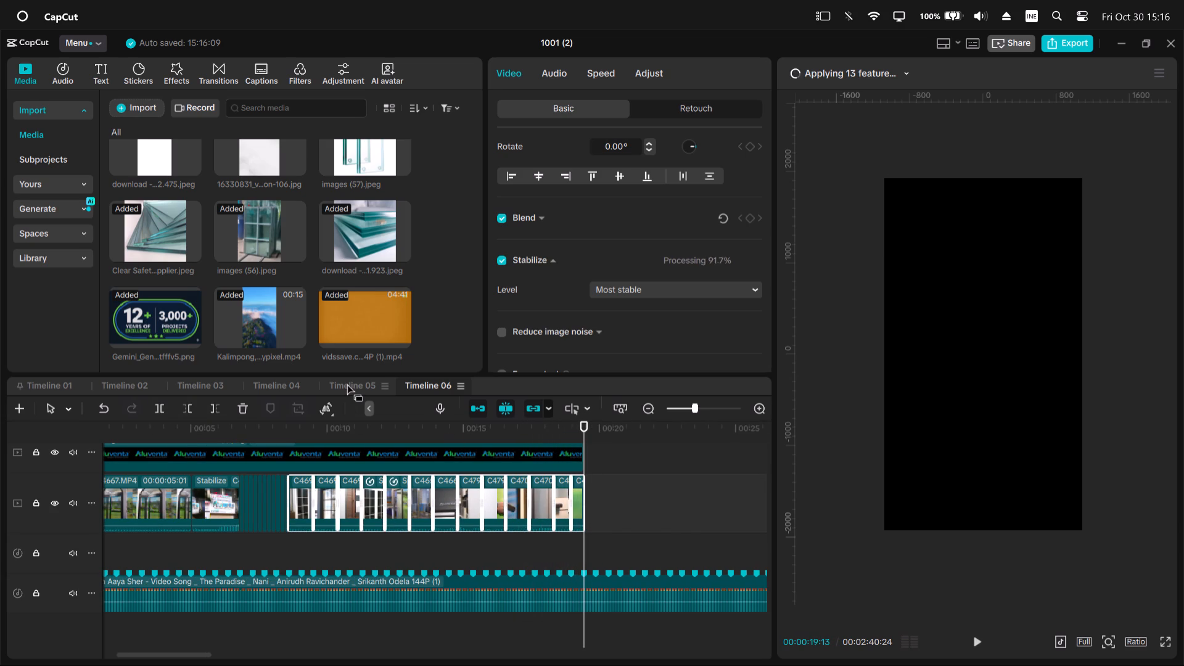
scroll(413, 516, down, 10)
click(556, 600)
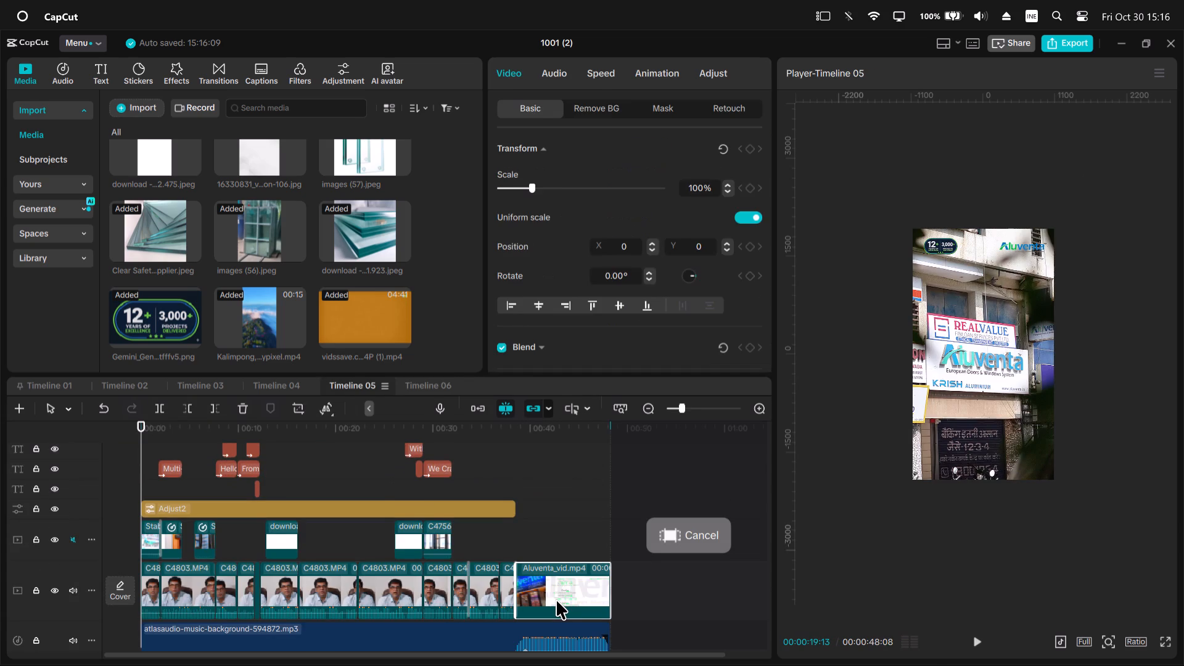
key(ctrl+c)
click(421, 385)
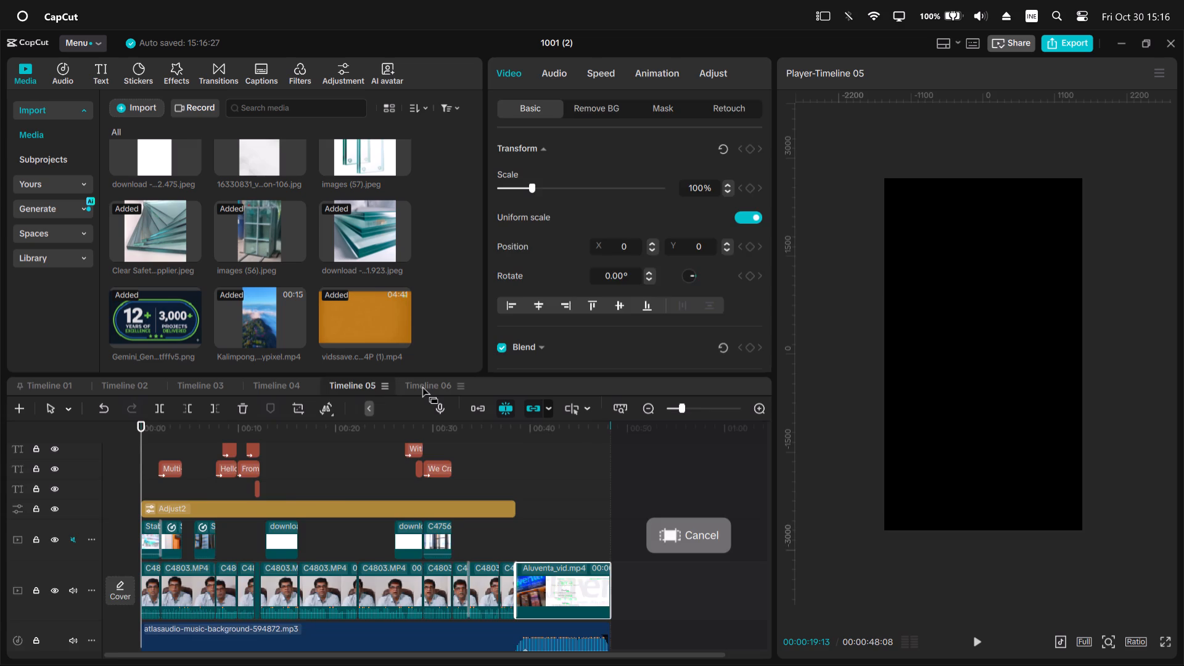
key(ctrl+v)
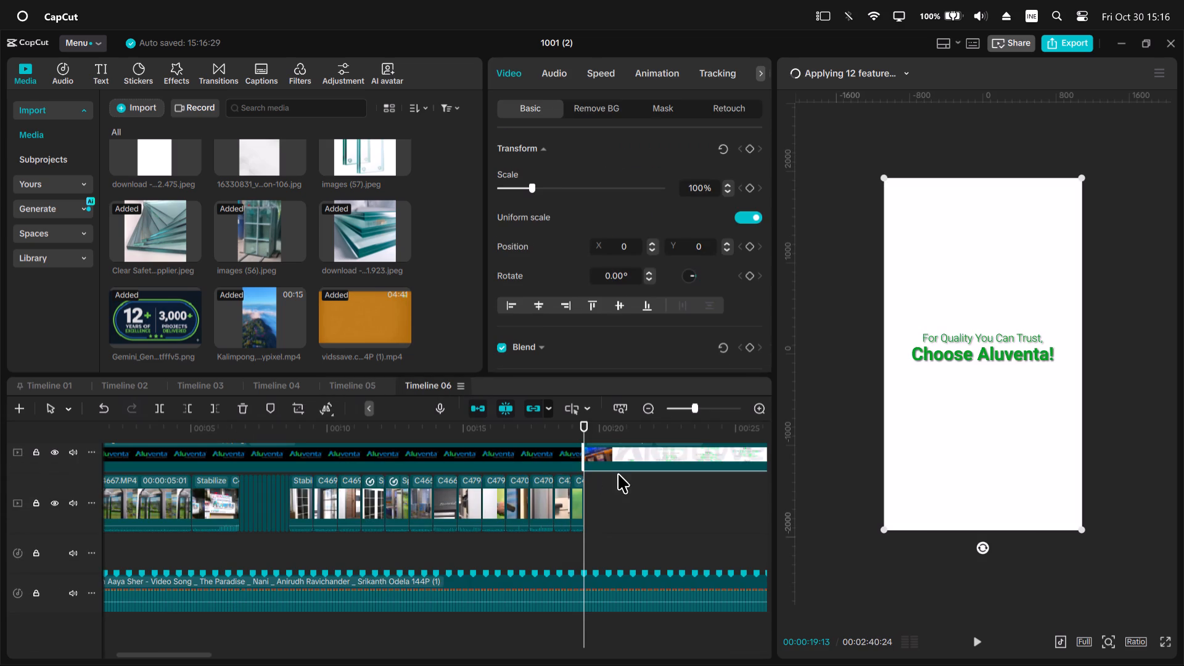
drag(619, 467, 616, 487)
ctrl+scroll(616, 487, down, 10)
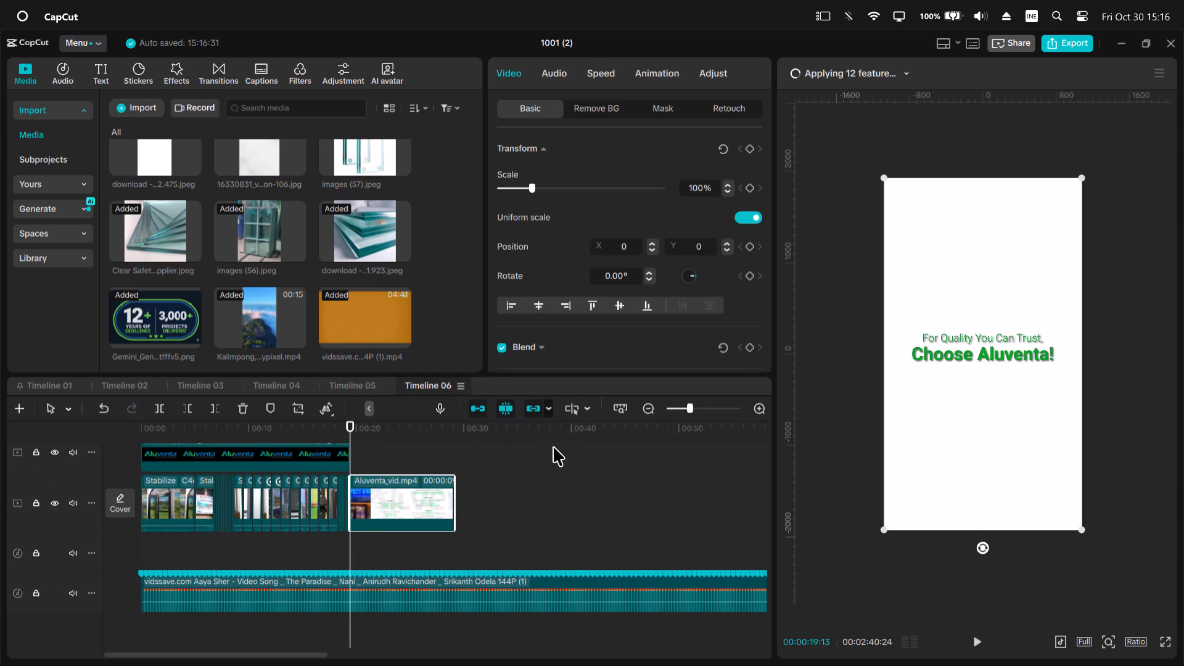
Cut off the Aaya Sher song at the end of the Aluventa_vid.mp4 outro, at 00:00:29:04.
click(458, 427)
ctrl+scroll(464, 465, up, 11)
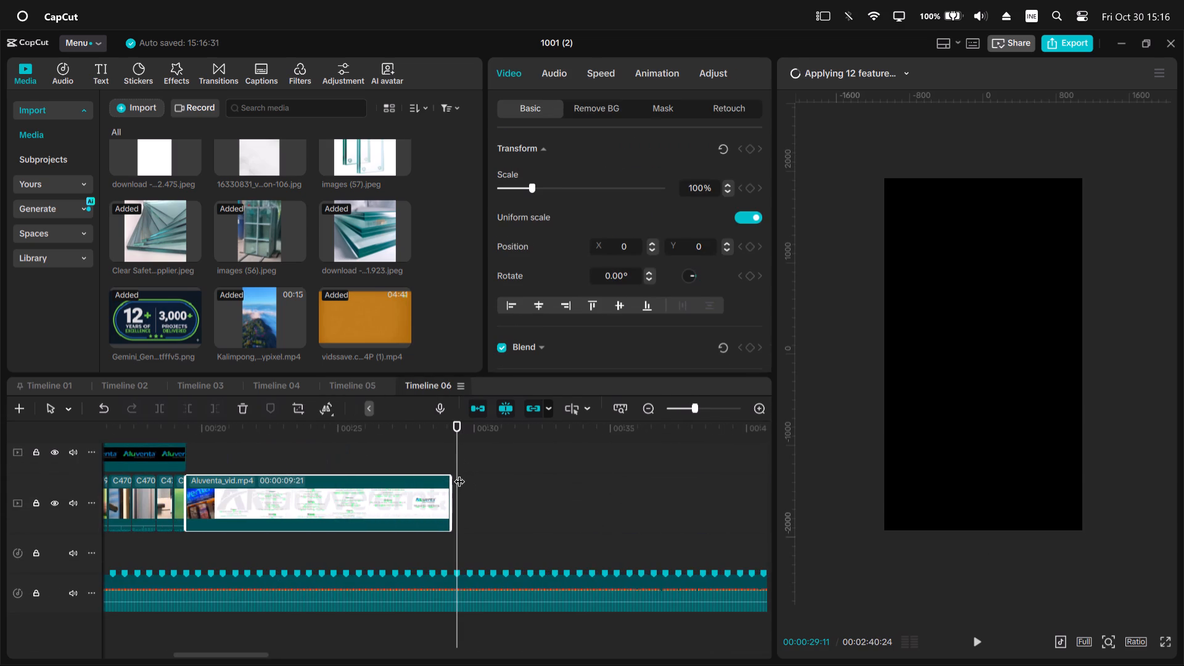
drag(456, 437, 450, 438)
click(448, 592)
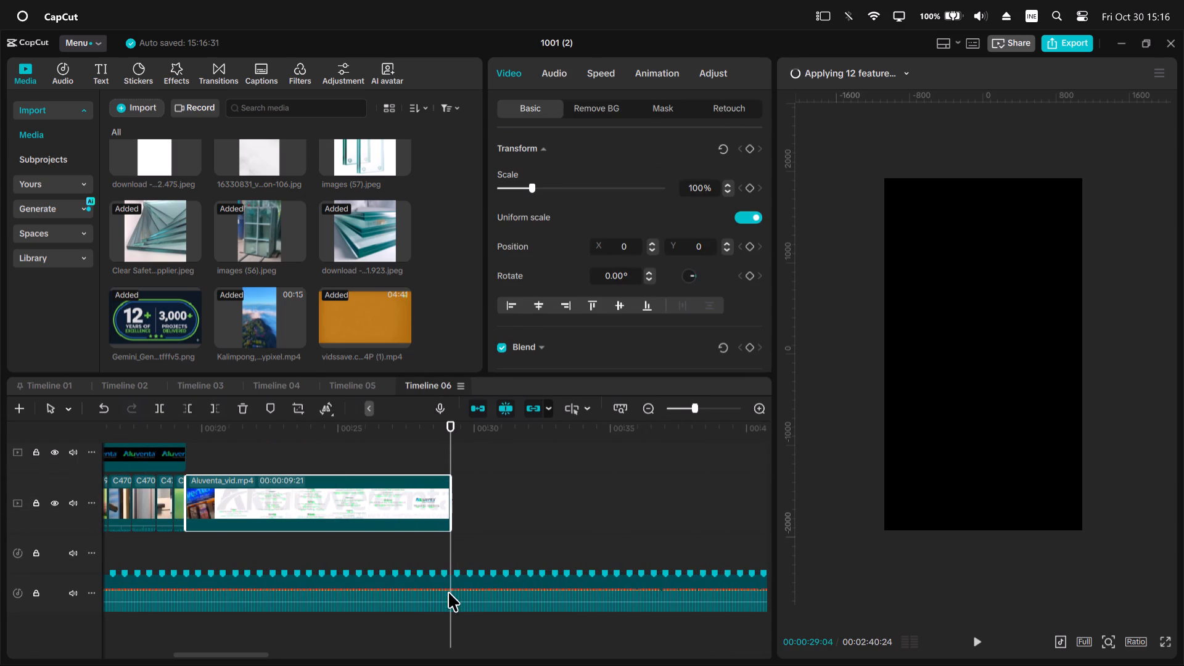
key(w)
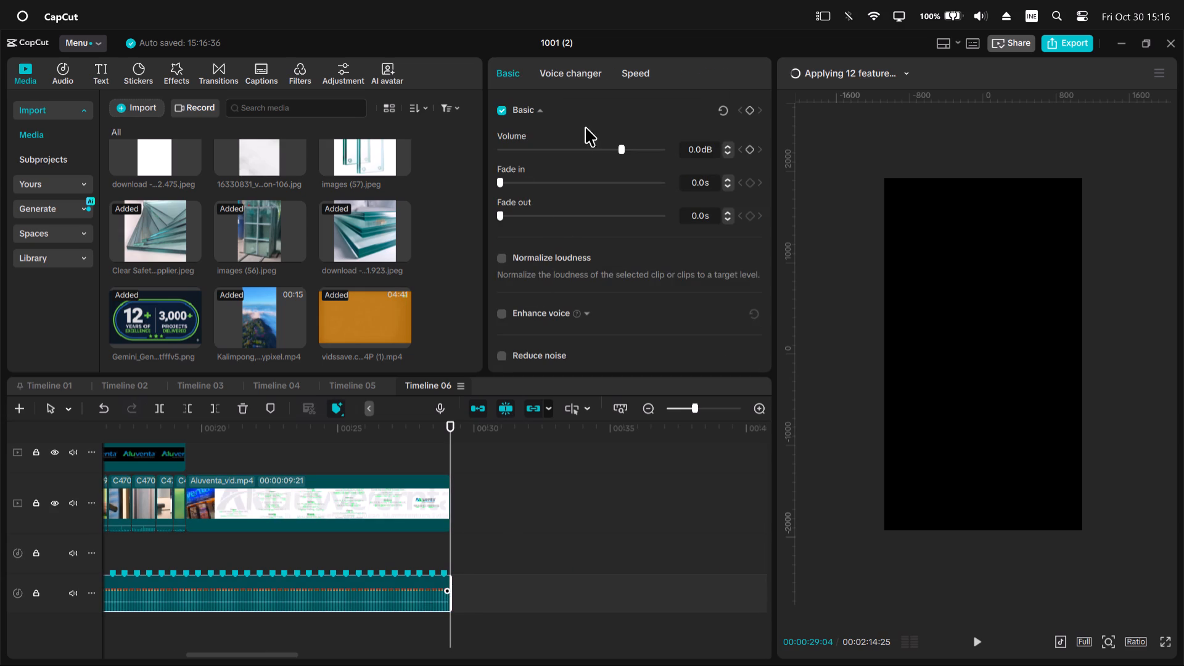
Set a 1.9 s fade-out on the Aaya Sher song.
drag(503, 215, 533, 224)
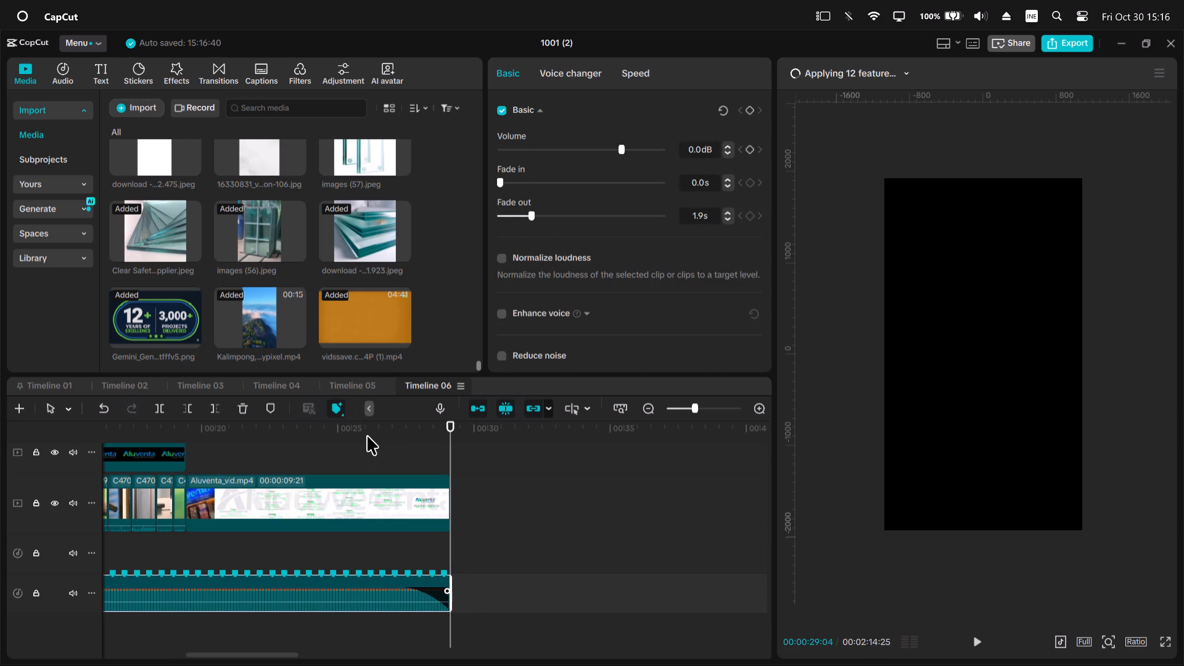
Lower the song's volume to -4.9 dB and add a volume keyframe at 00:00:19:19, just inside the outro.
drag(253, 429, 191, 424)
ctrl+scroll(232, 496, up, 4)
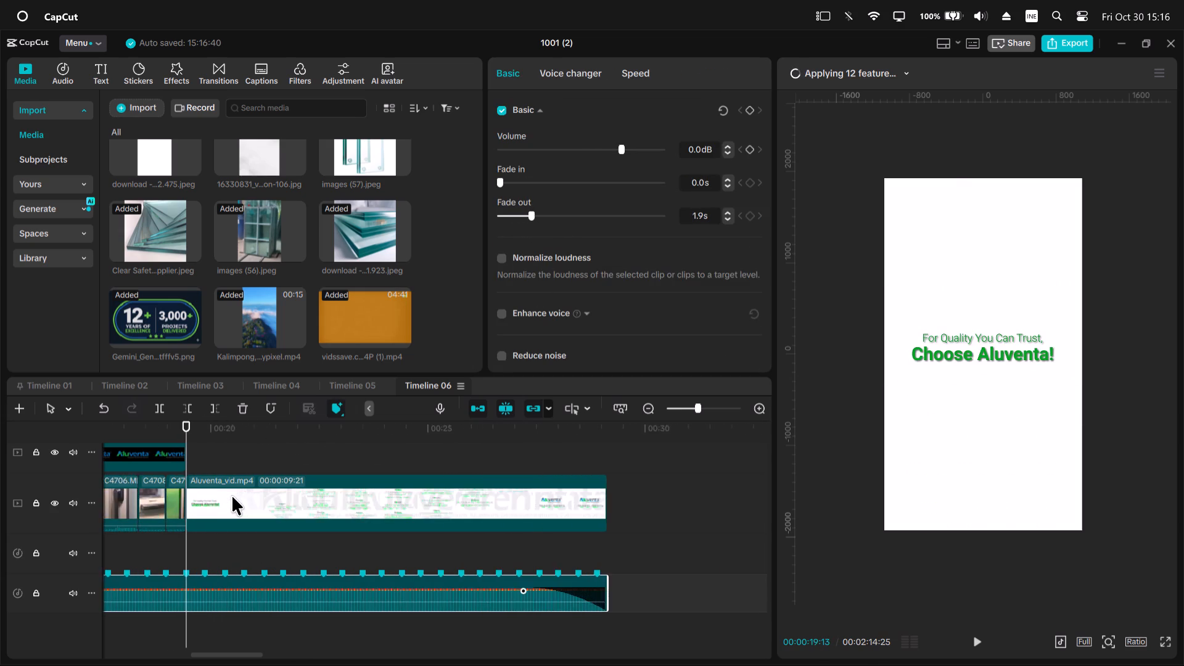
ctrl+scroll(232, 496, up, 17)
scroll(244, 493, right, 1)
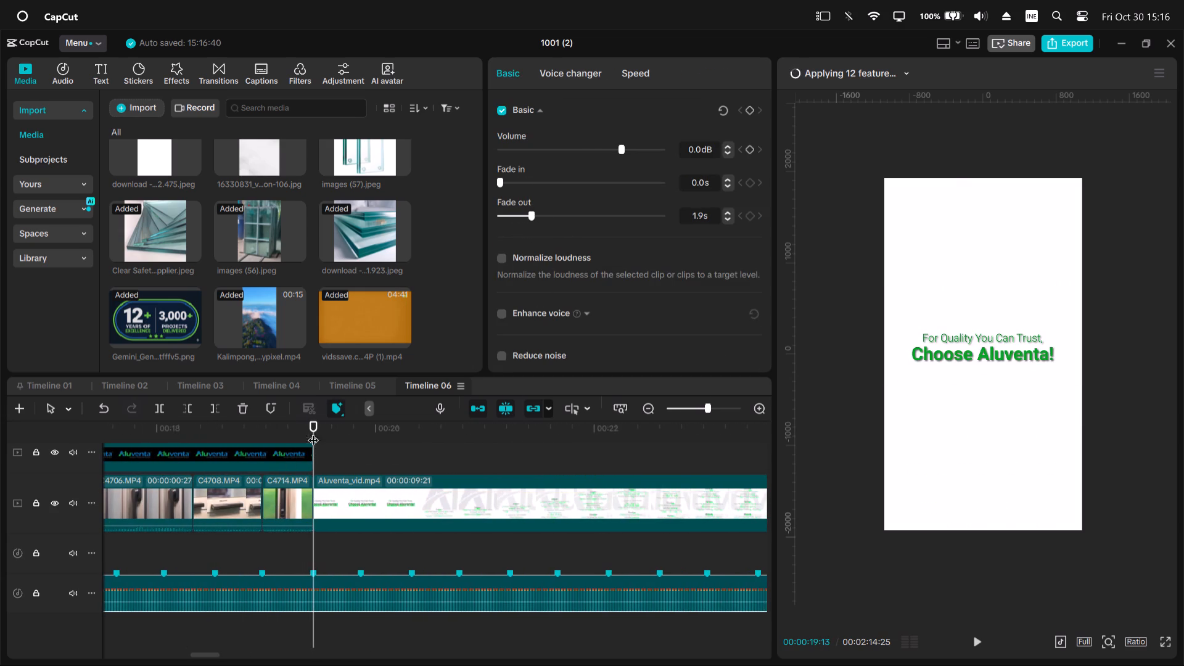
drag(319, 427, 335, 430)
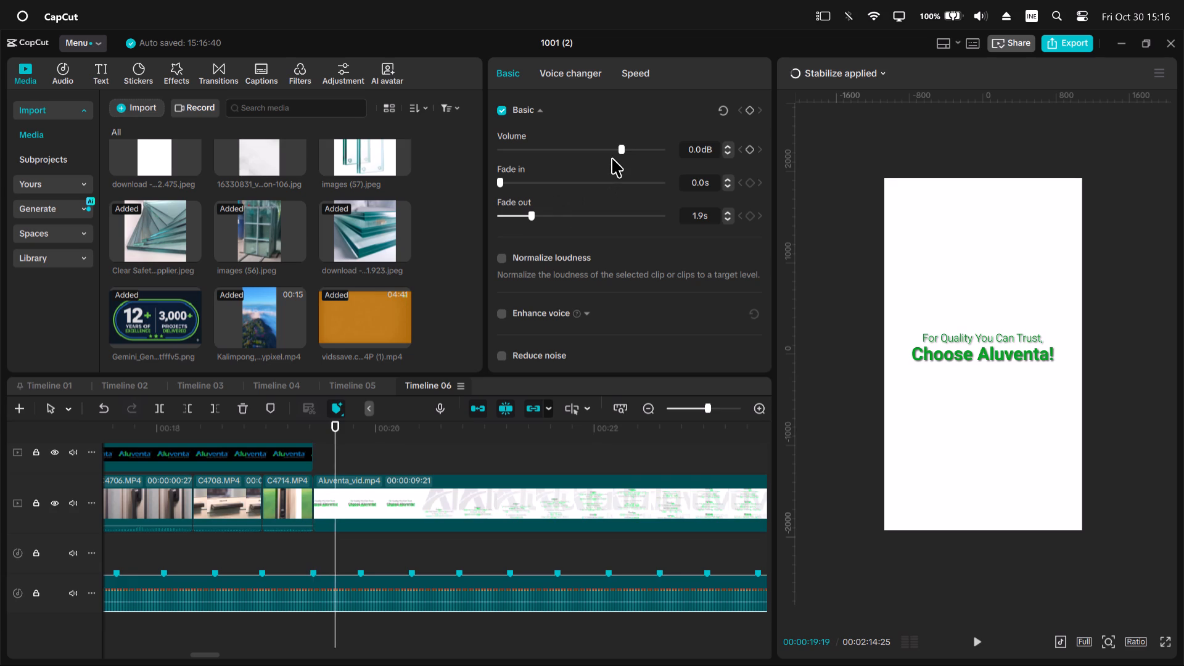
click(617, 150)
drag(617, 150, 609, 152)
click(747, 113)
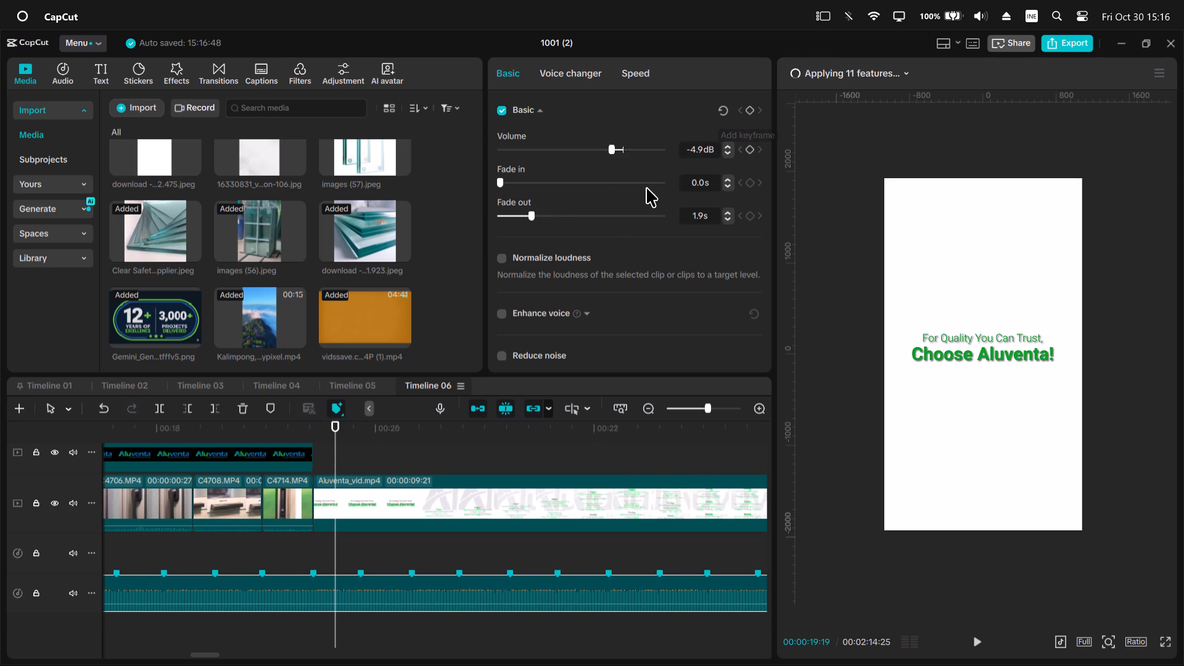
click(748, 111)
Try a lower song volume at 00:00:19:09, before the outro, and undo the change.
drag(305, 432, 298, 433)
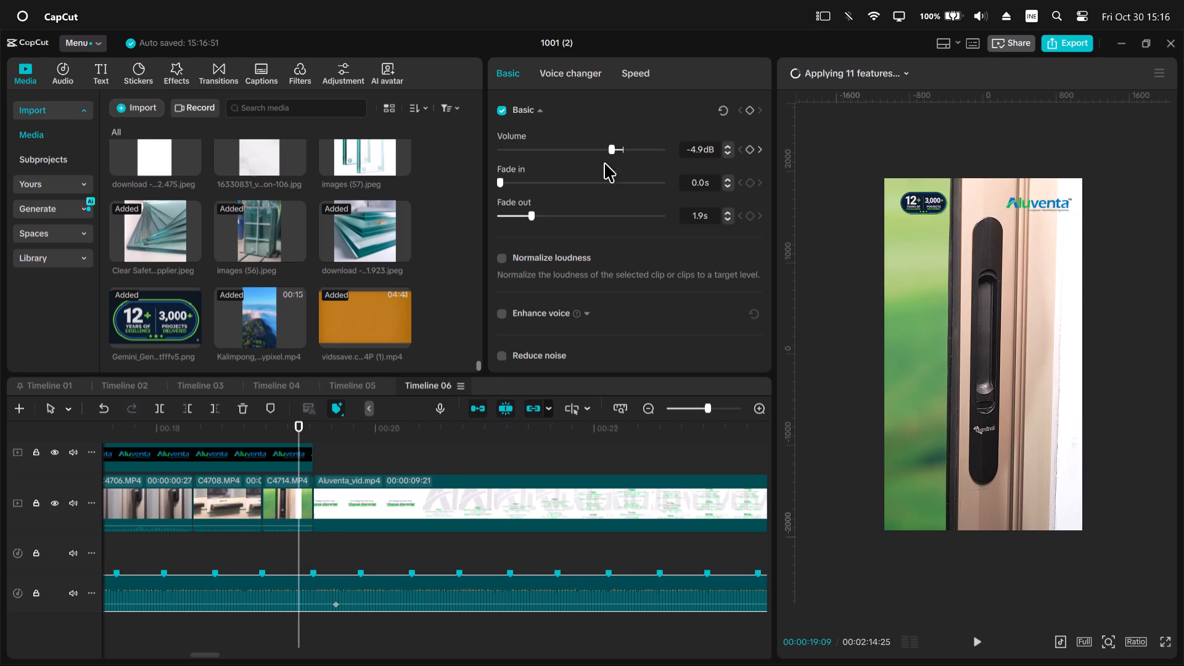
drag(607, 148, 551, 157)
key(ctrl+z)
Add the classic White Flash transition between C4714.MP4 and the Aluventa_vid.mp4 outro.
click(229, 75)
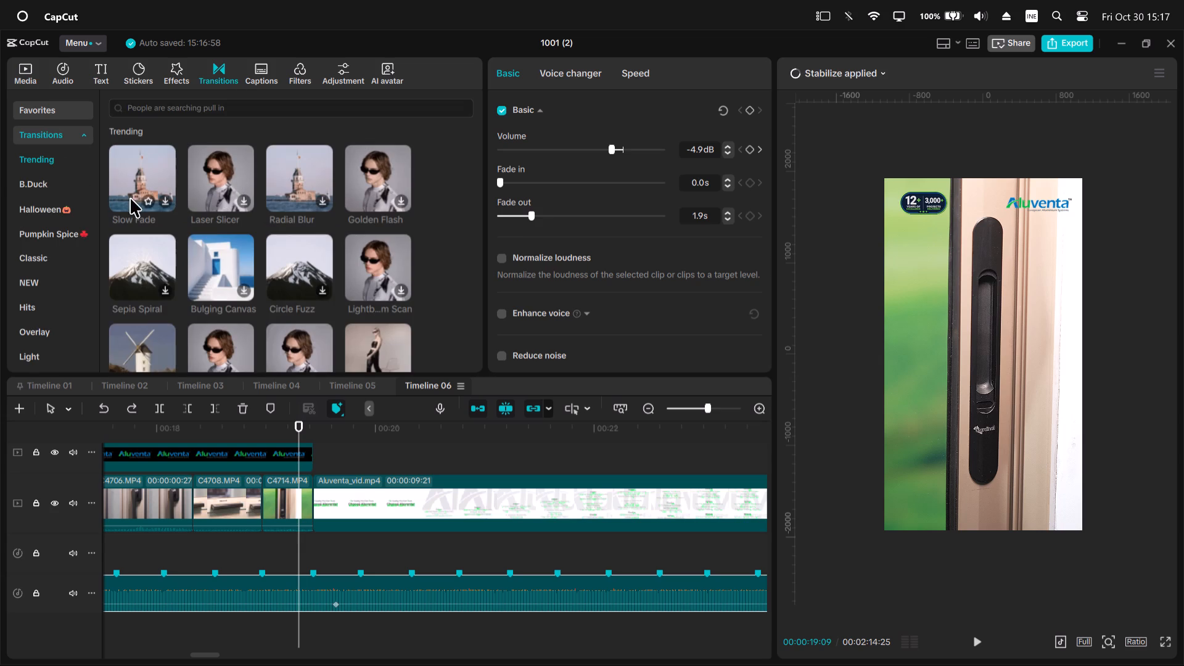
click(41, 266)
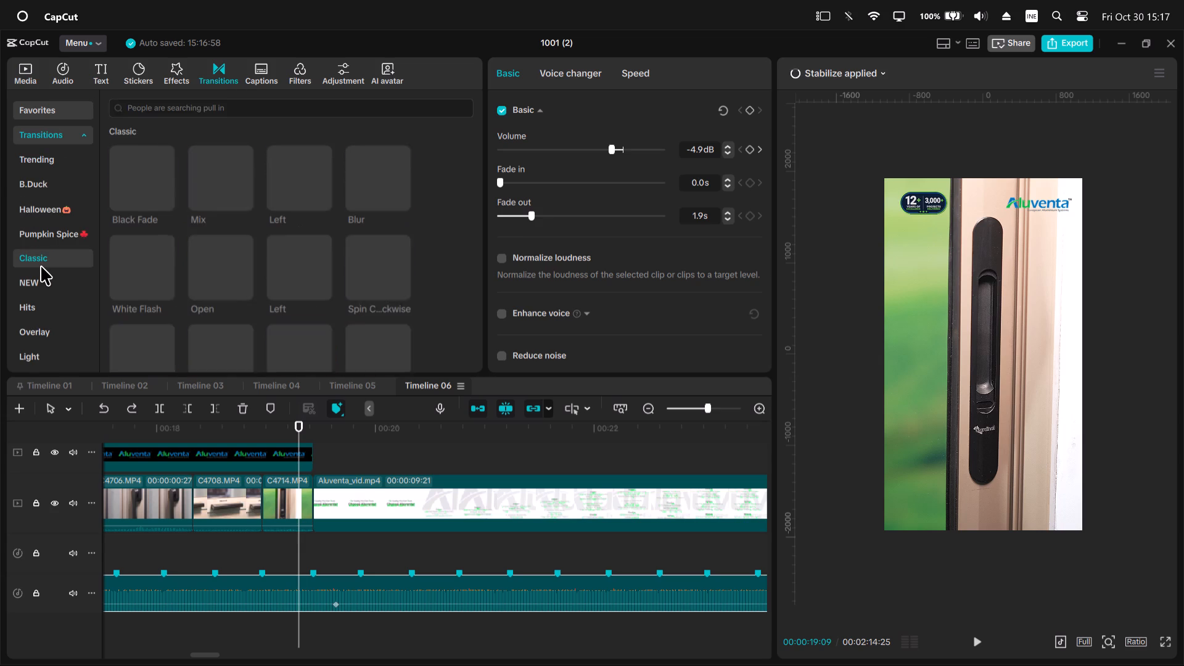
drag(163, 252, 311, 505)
Look over the assembled Timeline 06 from its start, comparing the clips, overlays, outro and song markers.
scroll(337, 498, down, 2)
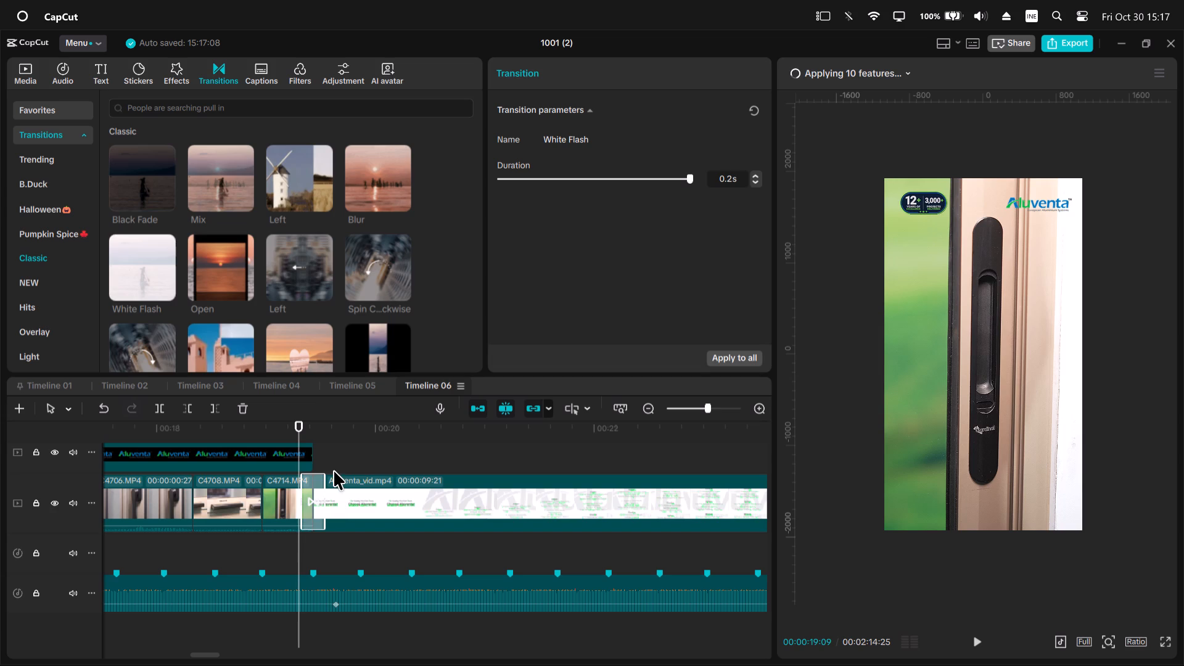
ctrl+scroll(320, 522, down, 20)
ctrl+scroll(320, 522, down, 7)
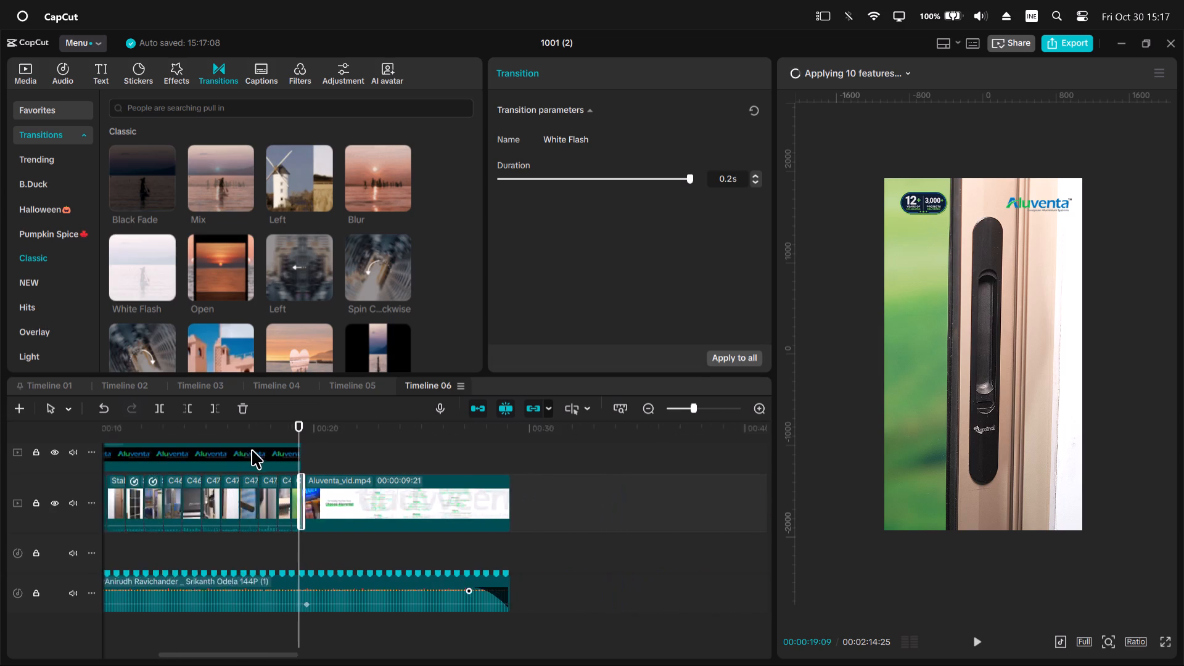
ctrl+scroll(252, 450, down, 13)
drag(186, 430, 51, 403)
ctrl+scroll(189, 477, up, 4)
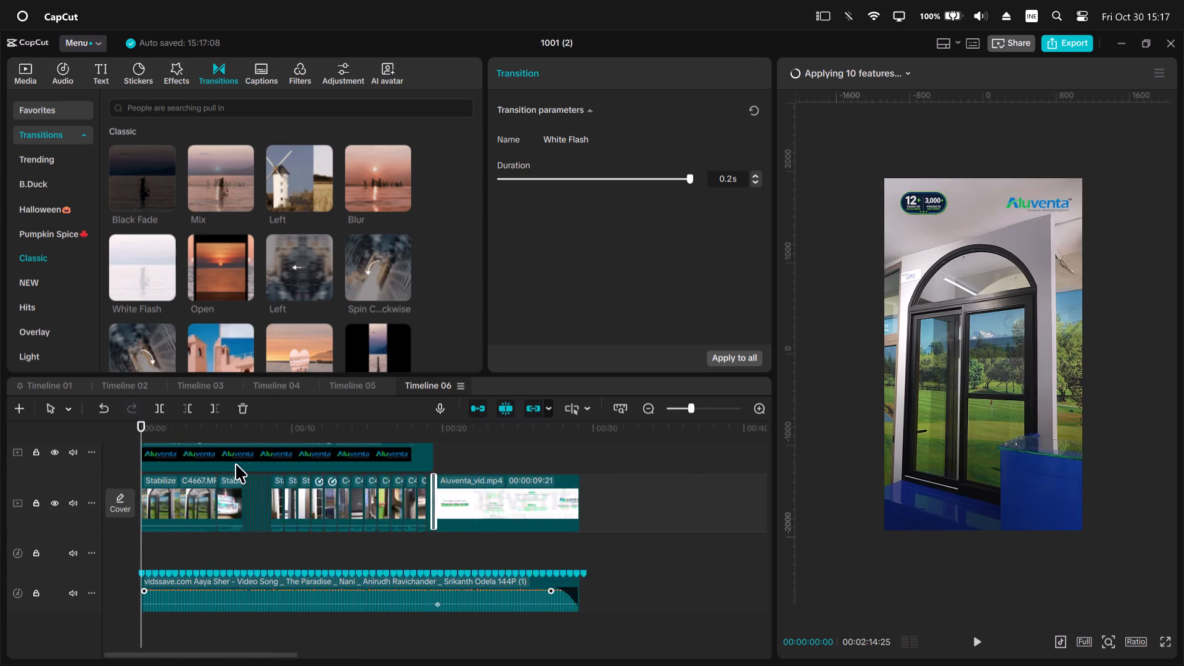
ctrl+scroll(236, 464, up, 20)
ctrl+scroll(236, 464, up, 18)
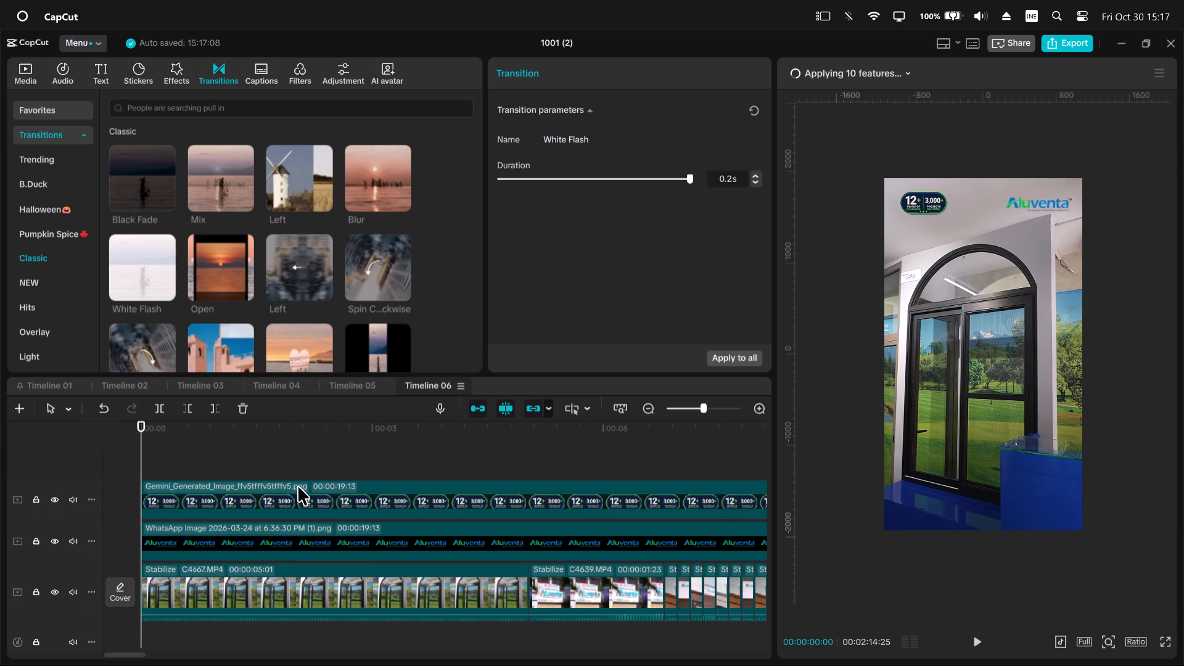
scroll(335, 491, down, 9)
scroll(395, 509, up, 6)
ctrl+scroll(395, 509, down, 14)
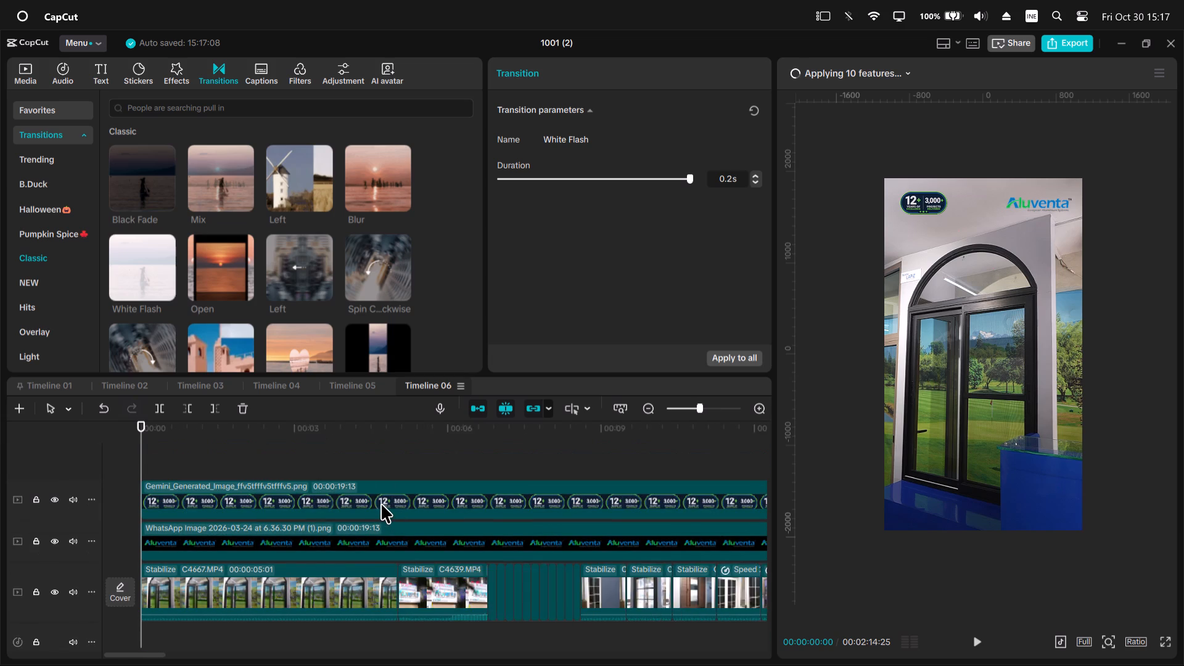
ctrl+scroll(381, 504, down, 2)
scroll(436, 498, up, 5)
scroll(436, 498, down, 19)
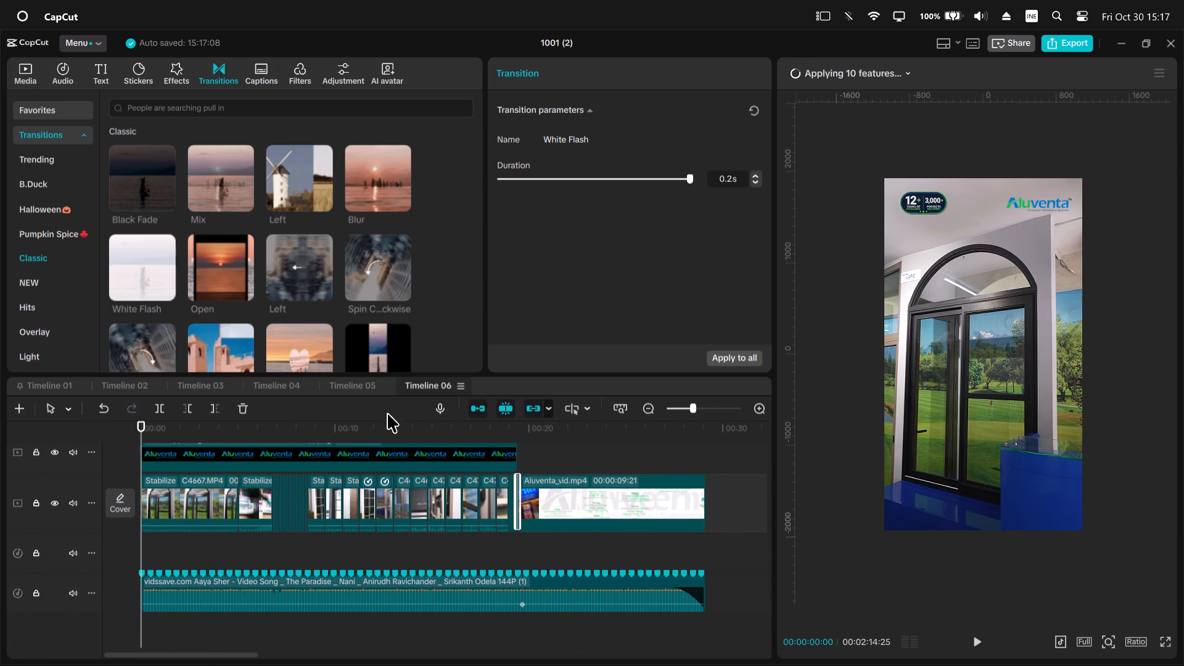
drag(378, 422, 212, 431)
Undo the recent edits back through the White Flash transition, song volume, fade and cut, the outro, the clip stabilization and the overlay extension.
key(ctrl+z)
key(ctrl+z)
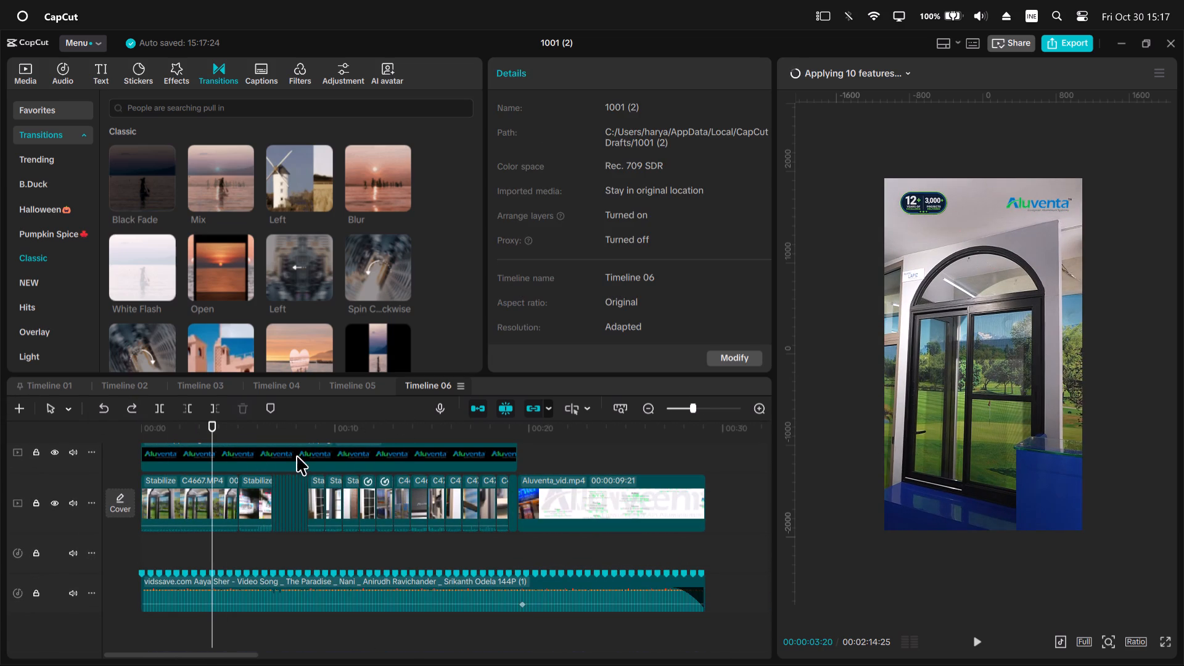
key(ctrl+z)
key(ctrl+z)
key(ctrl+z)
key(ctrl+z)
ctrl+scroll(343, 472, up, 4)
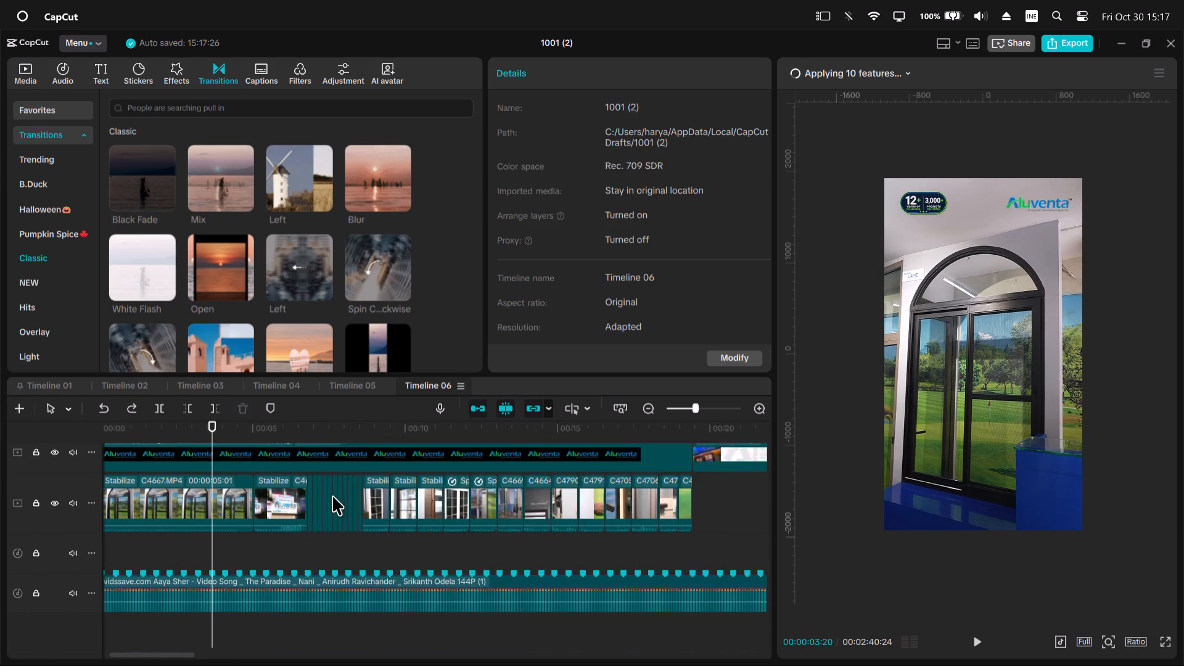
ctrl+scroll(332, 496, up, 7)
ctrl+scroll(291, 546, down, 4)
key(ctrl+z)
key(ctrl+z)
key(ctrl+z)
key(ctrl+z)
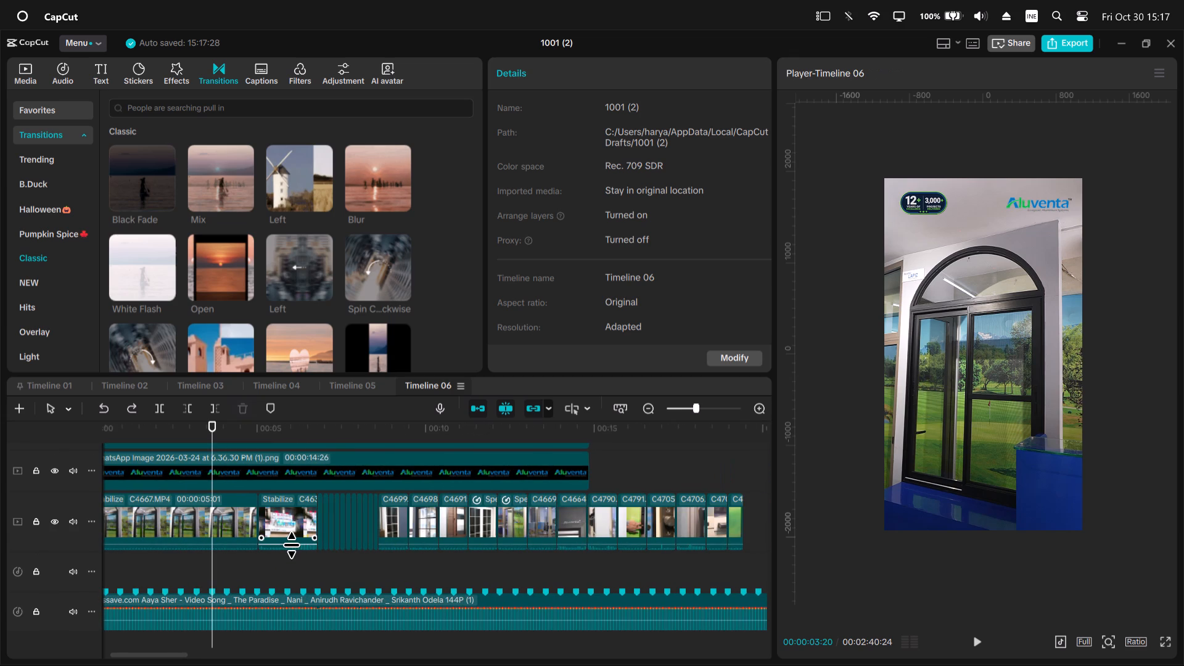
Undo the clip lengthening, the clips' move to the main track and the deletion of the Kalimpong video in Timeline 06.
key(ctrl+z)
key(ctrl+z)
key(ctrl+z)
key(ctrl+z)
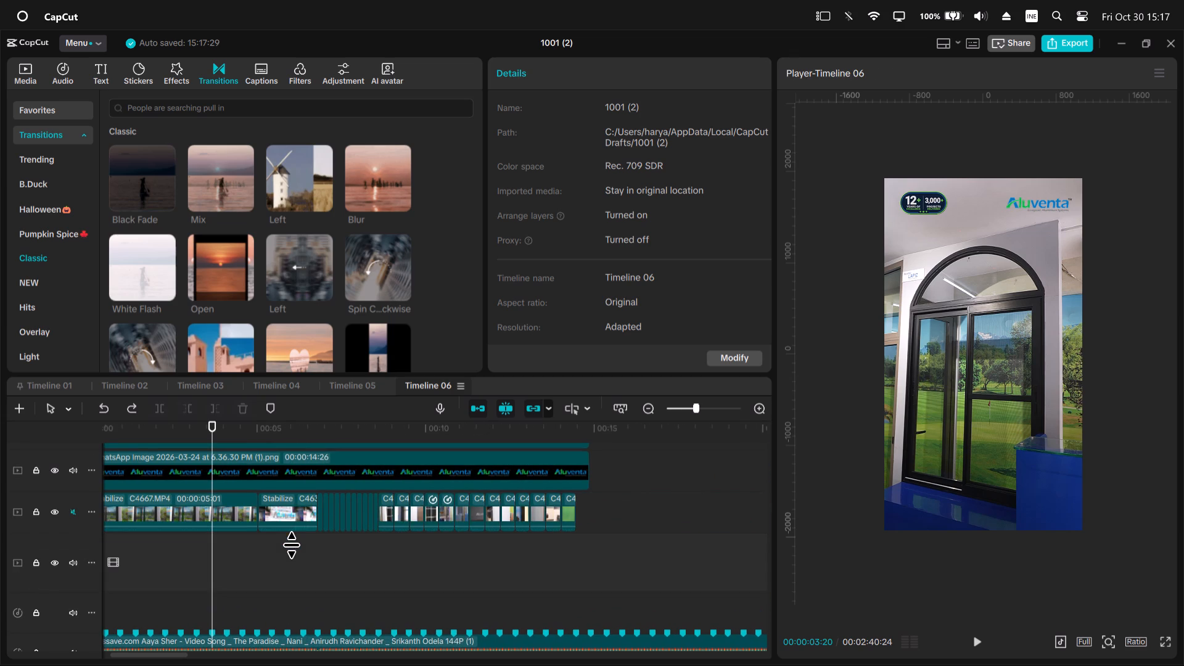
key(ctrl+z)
Turn off the main track magnet, auto snapping and linkage, and delete the Kalimpong video from the main track.
scroll(294, 535, down, 5)
click(479, 400)
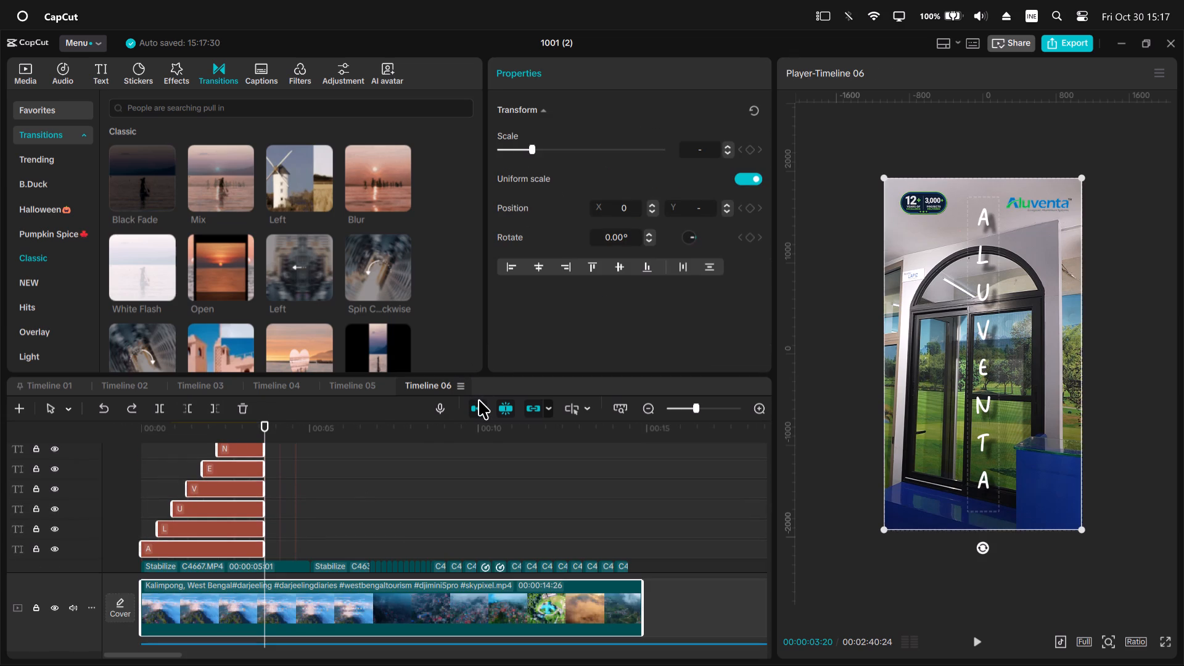
click(506, 413)
click(531, 409)
scroll(453, 507, down, 5)
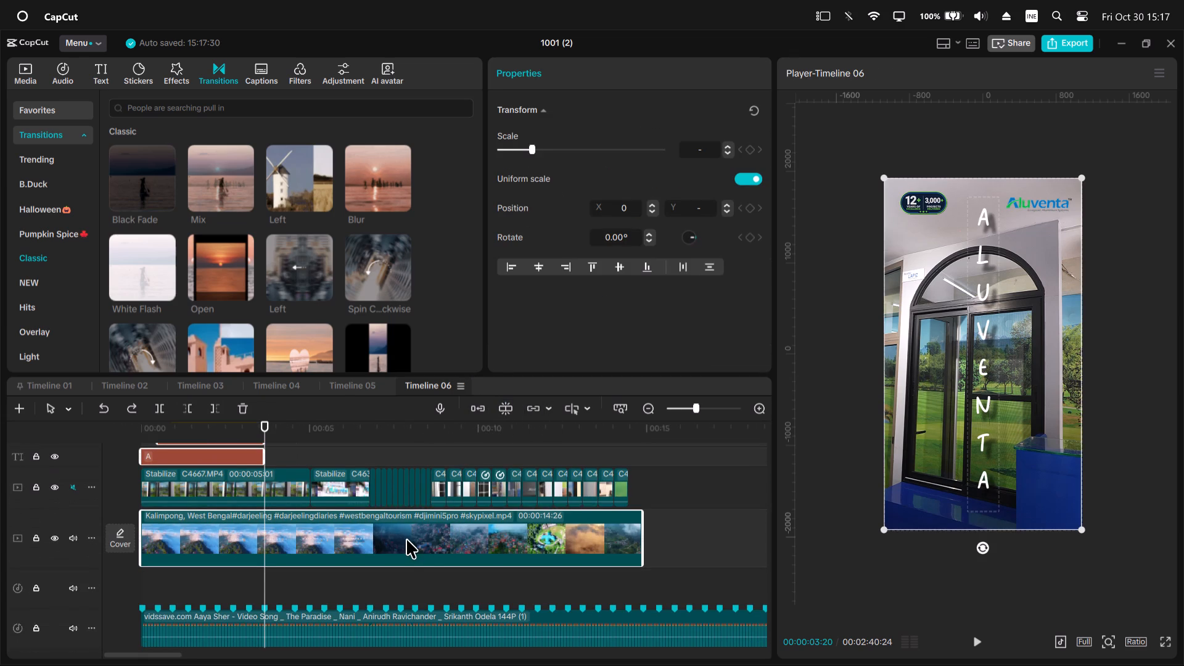
click(406, 539)
key(z)
Move all the Aluventa clips together, from C4667.MP4 to C4714.MP4, down onto the empty main track.
scroll(417, 537, up, 2)
scroll(688, 543, up, 4)
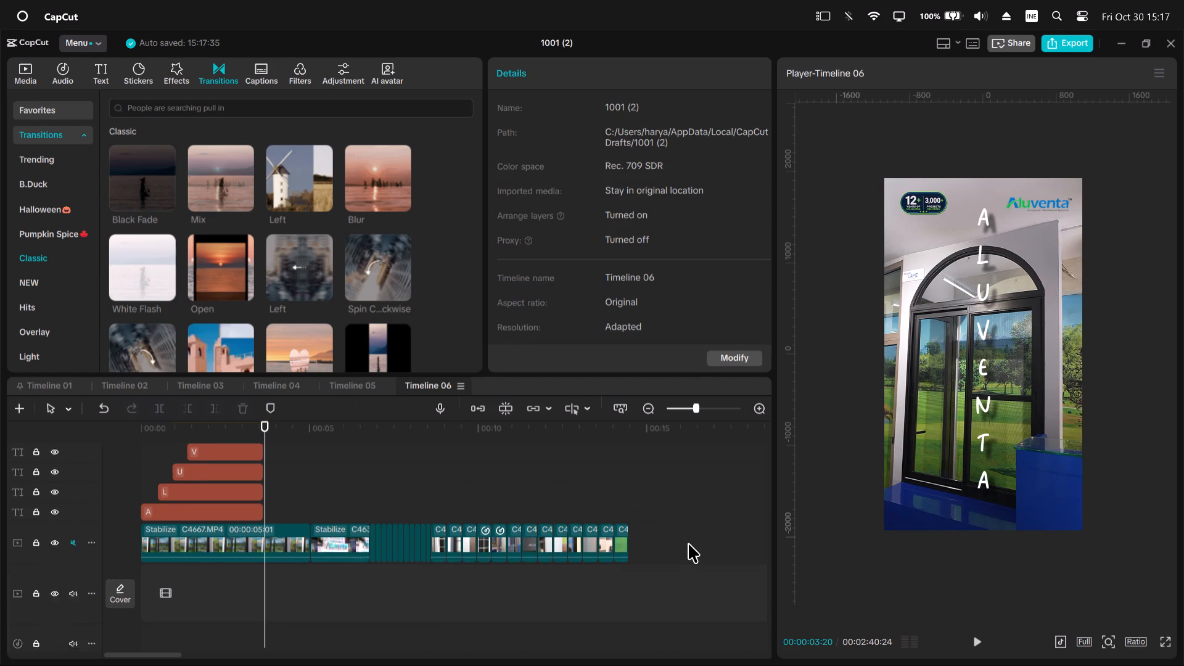
scroll(688, 543, down, 4)
drag(712, 532, 212, 530)
drag(212, 528, 201, 570)
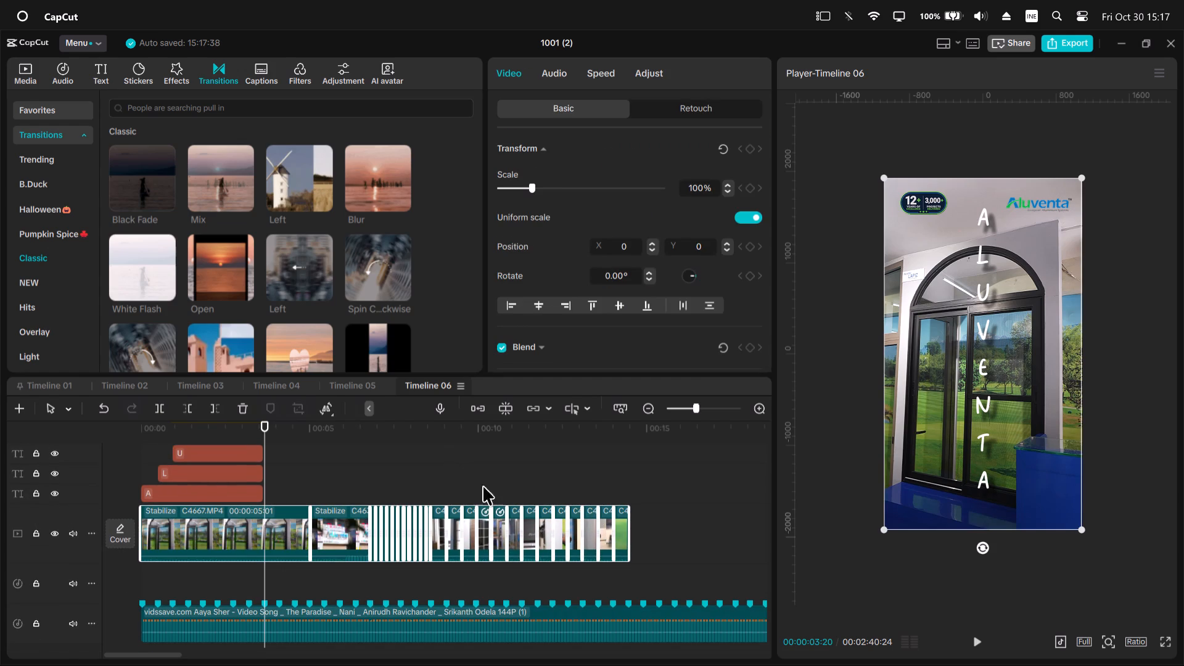
With magnet, snapping and linkage on again, lengthen clips C4699.MP4 through C4714.MP4 together so each spans two beat markers, about 0.9 s.
click(726, 555)
drag(686, 540, 446, 568)
click(445, 431)
ctrl+scroll(464, 498, up, 17)
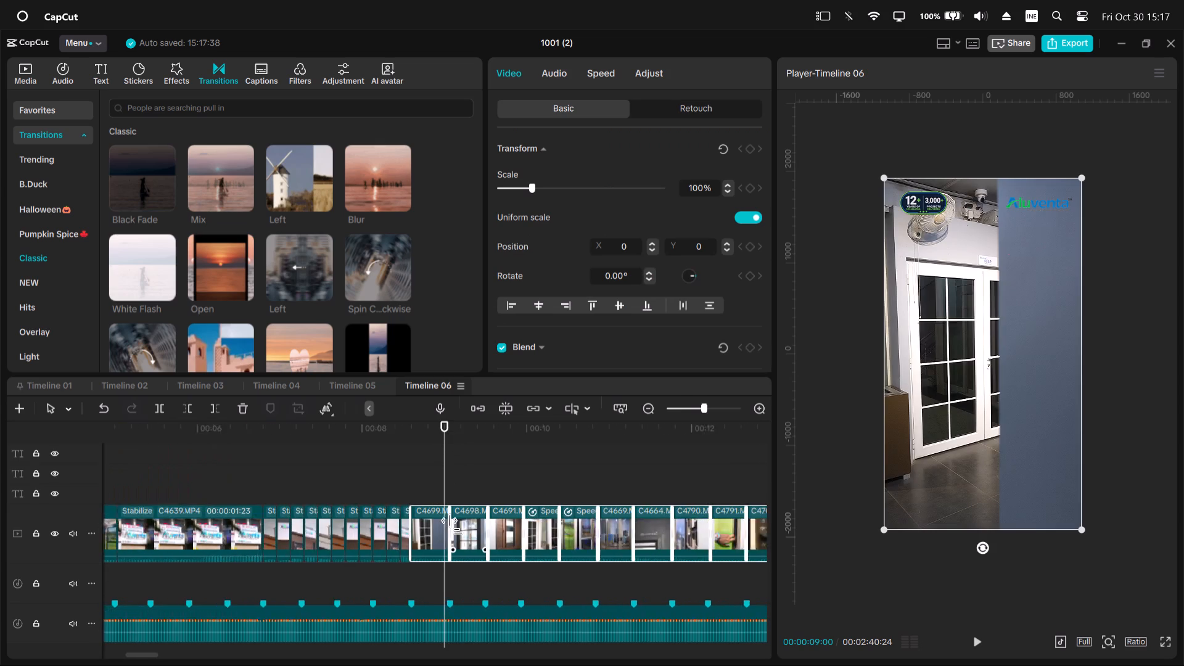
ctrl+scroll(454, 526, up, 2)
drag(453, 529, 488, 537)
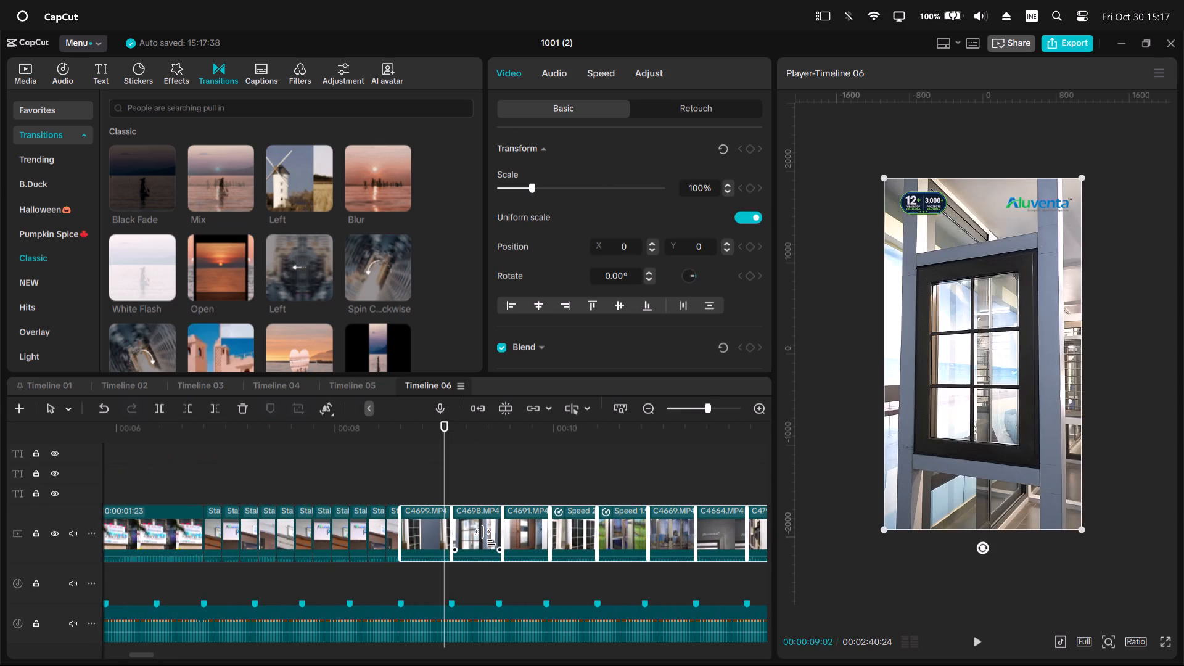
drag(488, 537, 481, 537)
drag(454, 532, 482, 537)
click(476, 406)
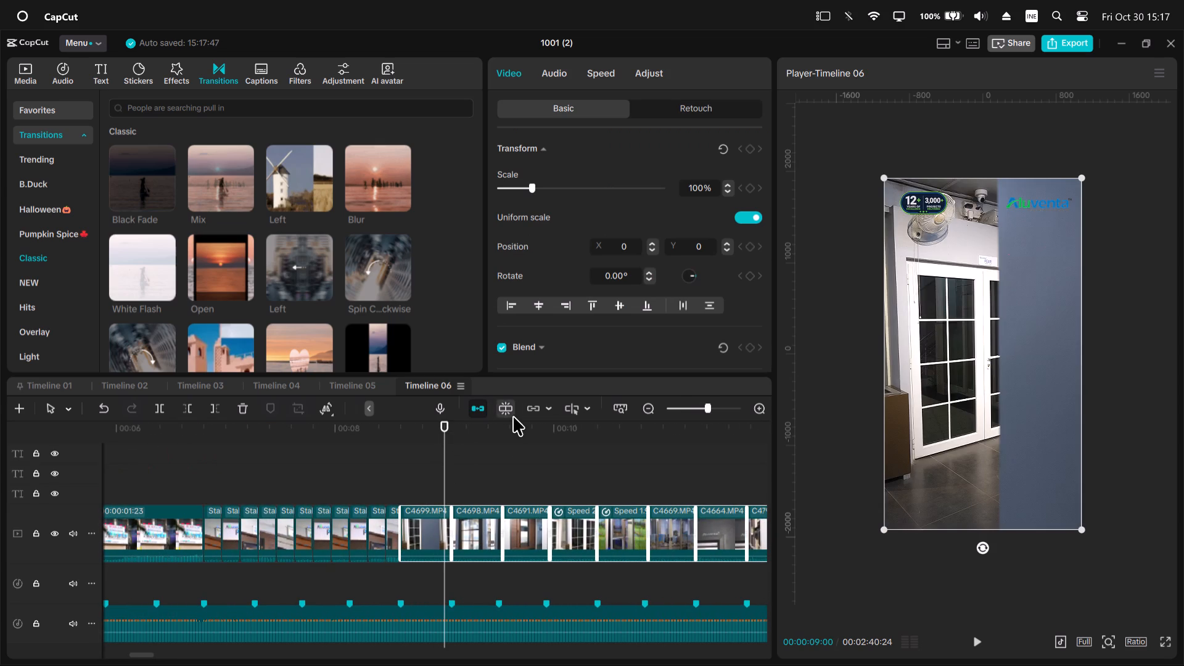
click(513, 416)
click(538, 411)
drag(452, 528, 466, 528)
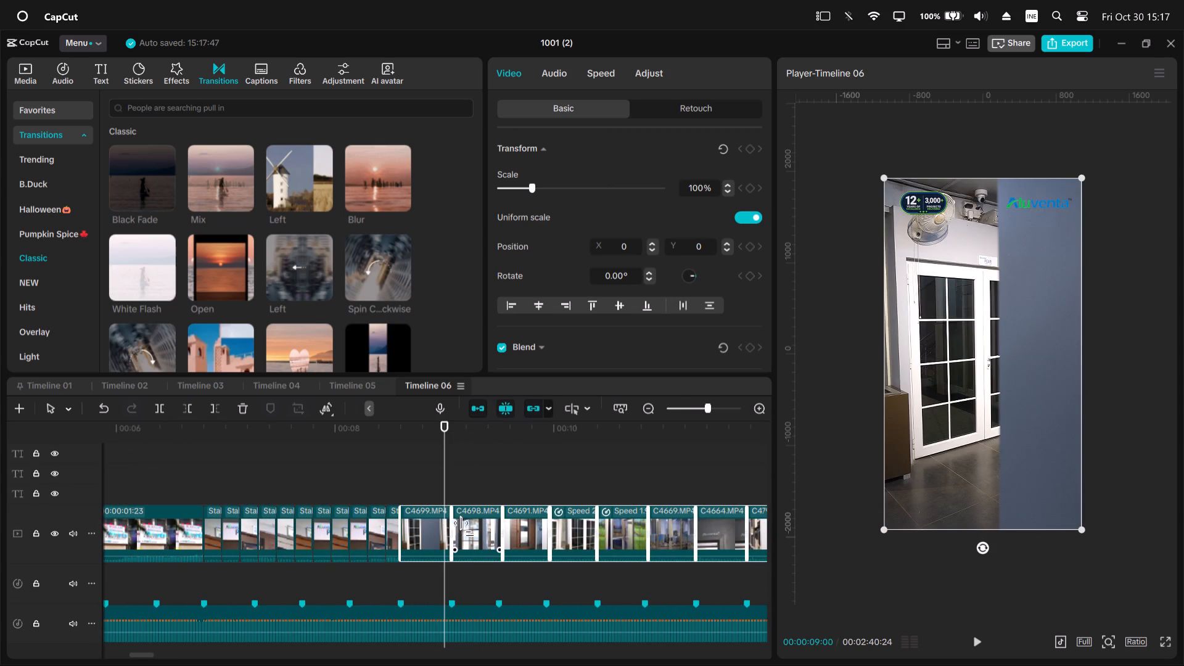
drag(466, 528, 494, 534)
Trim off the end of C4708.MP4 at 00:00:18:29 and the end of C4714.MP4 at 00:00:19:13, on the beat markers.
ctrl+scroll(494, 534, down, 20)
ctrl+scroll(494, 534, down, 1)
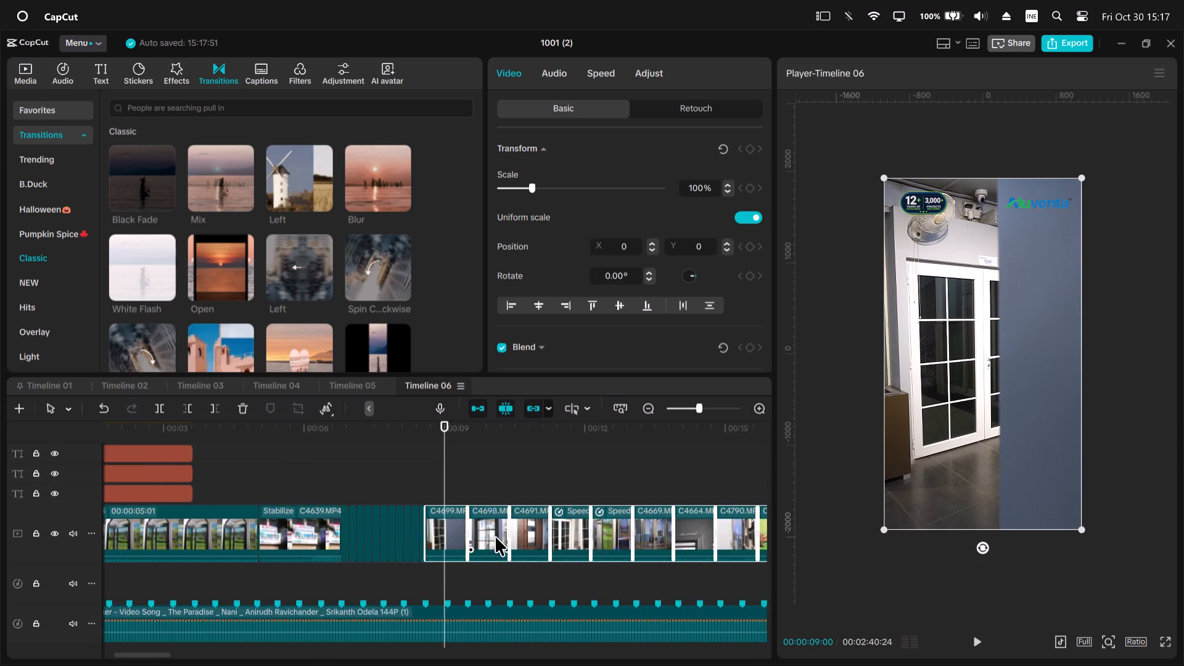
ctrl+scroll(495, 536, down, 16)
click(435, 438)
ctrl+scroll(457, 463, up, 6)
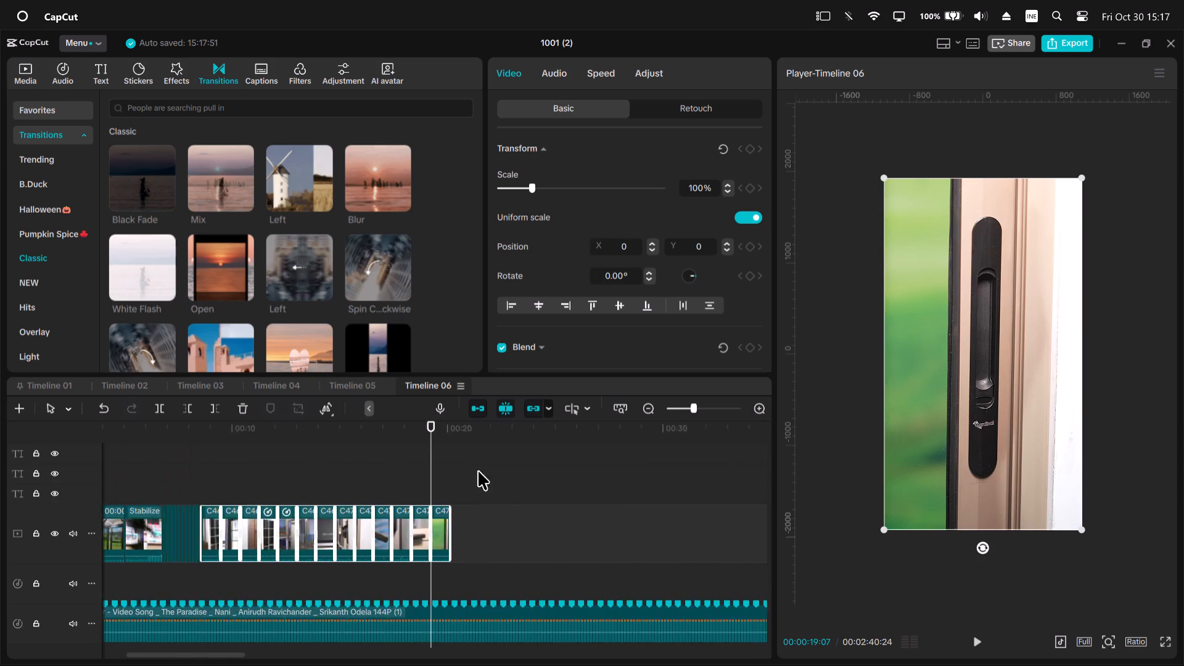
ctrl+scroll(478, 471, up, 10)
click(373, 445)
key(space)
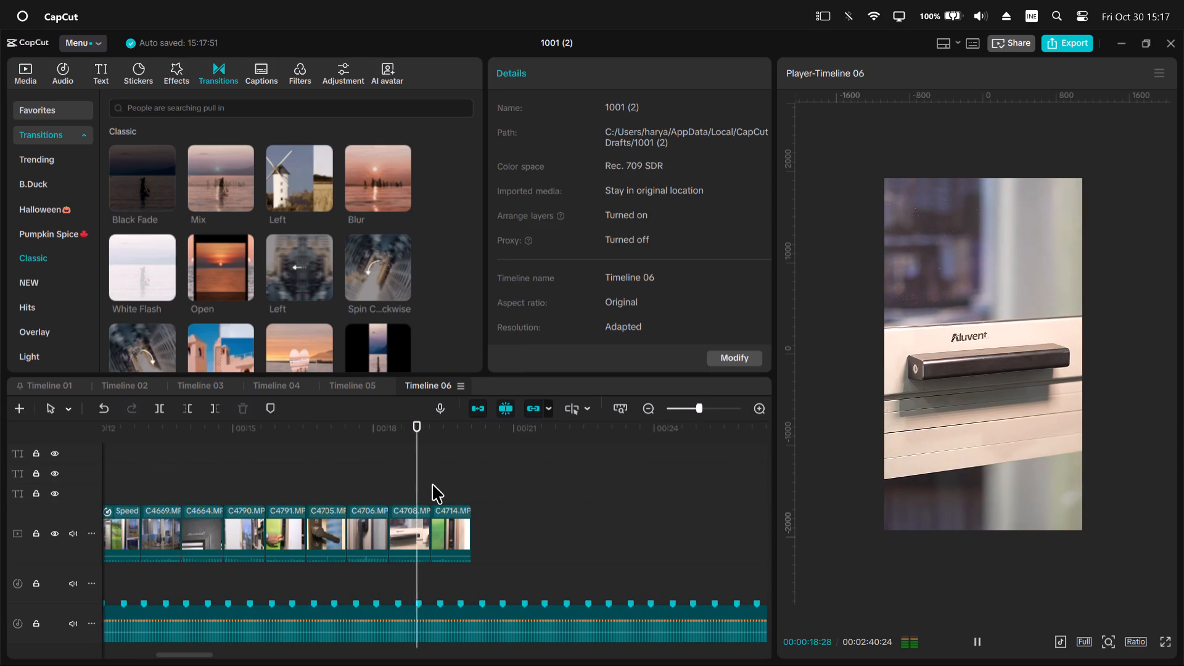
key(space)
drag(434, 429, 417, 428)
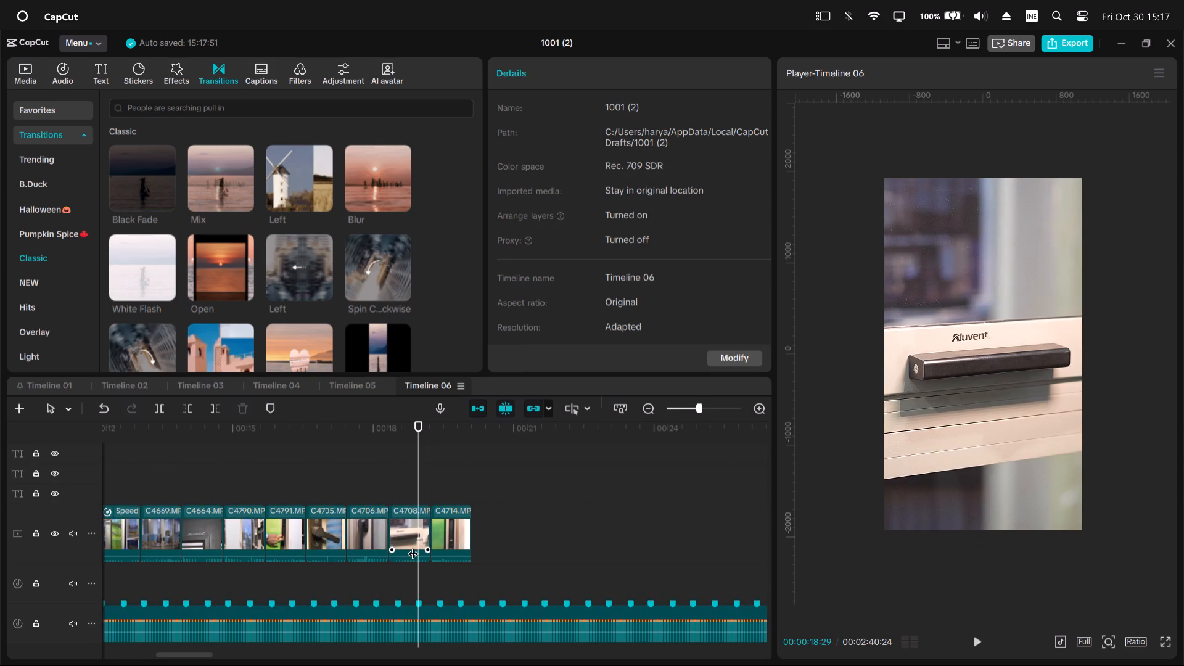
click(413, 546)
key(w)
key(space)
key(space)
click(443, 446)
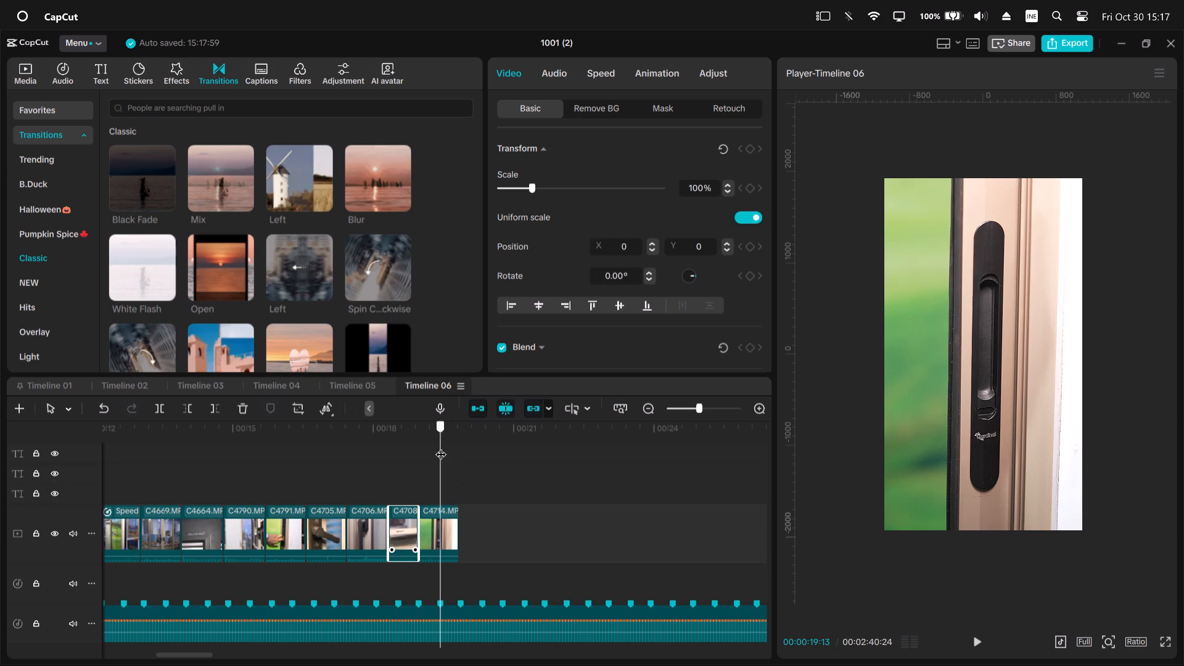
key(w)
Delete the leftover Kalimpong audio clip near 00:02:00 on the audio track above the song.
scroll(487, 559, down, 20)
scroll(487, 559, down, 8)
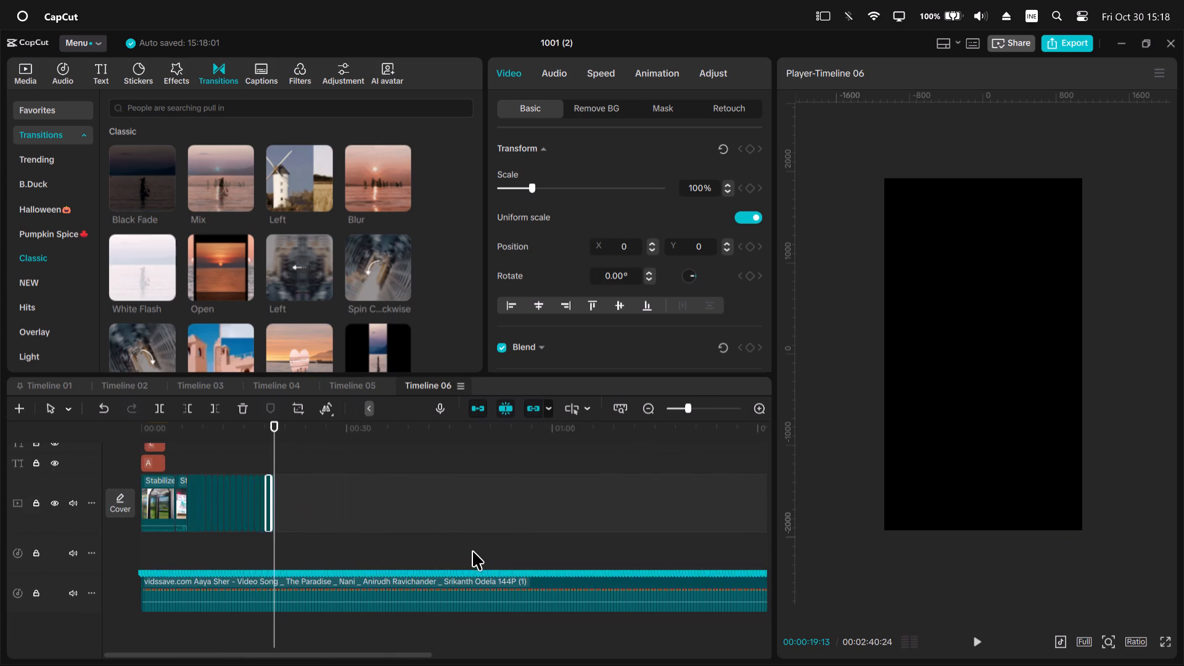
scroll(472, 551, down, 9)
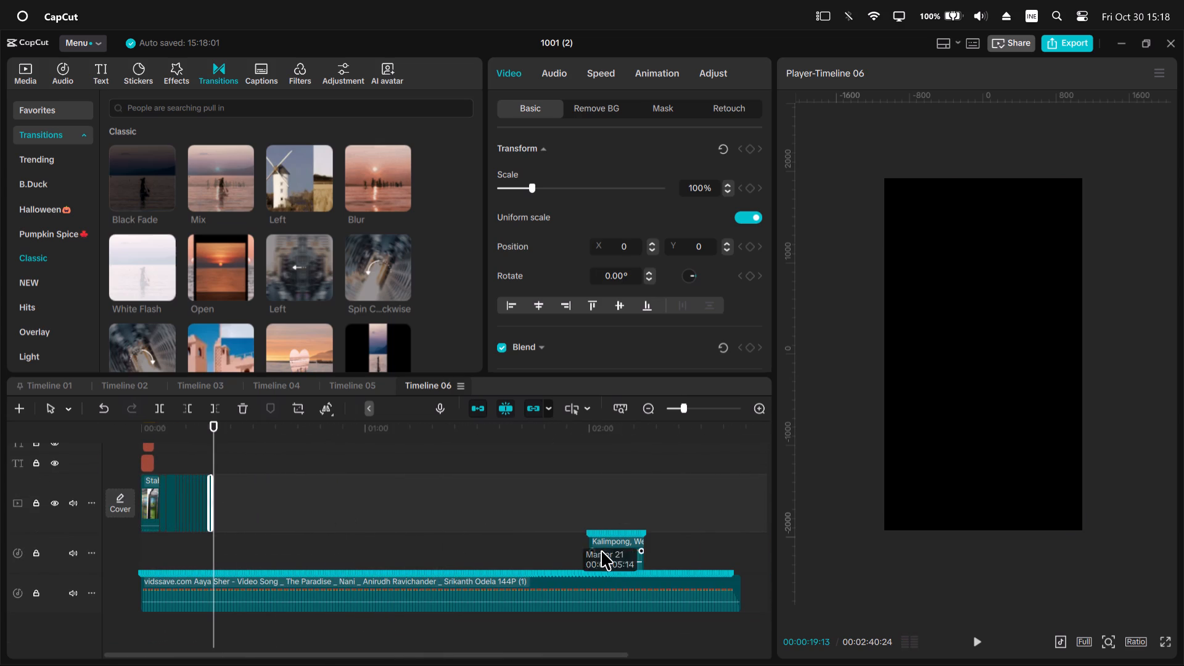
click(601, 551)
key(z)
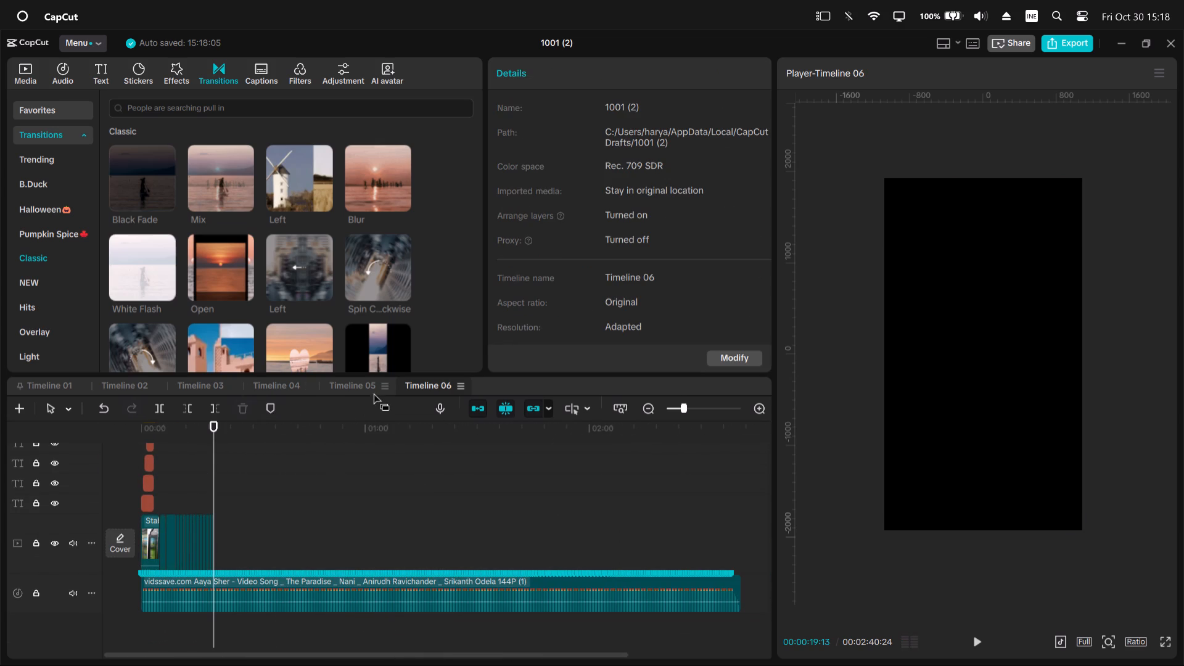
Copy the Aluventa_vid.mp4 outro from Timeline 05 into Timeline 06 and place it on the main track right after C4714.MP4.
click(368, 385)
drag(559, 520, 554, 596)
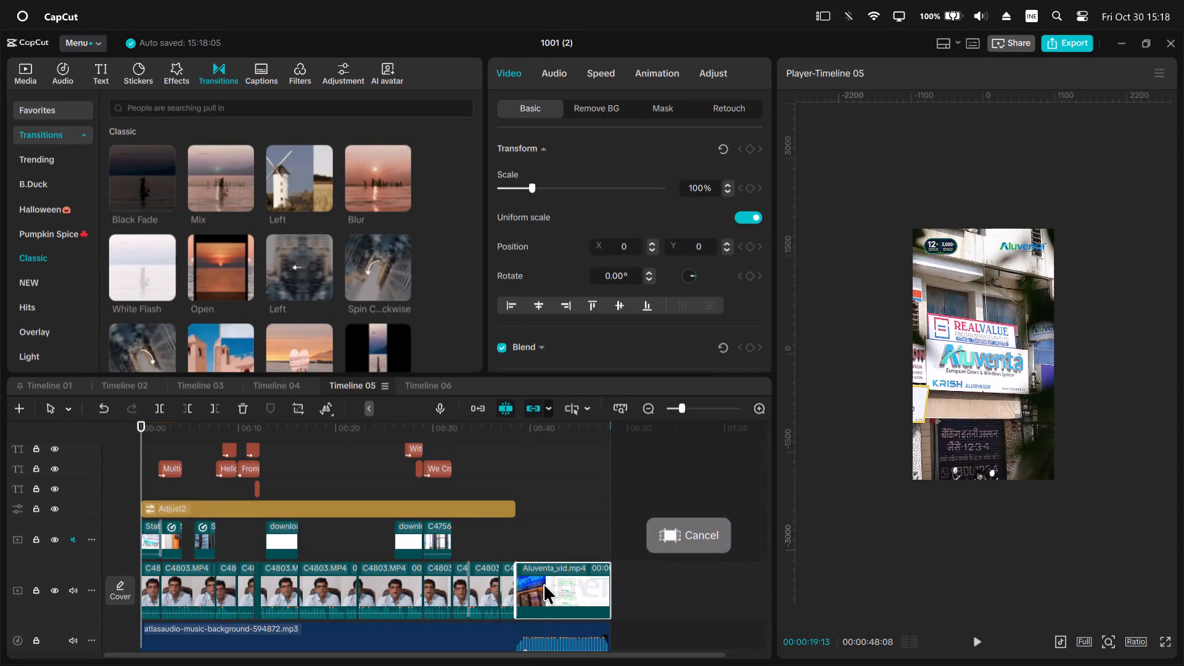
key(ctrl+c)
click(435, 386)
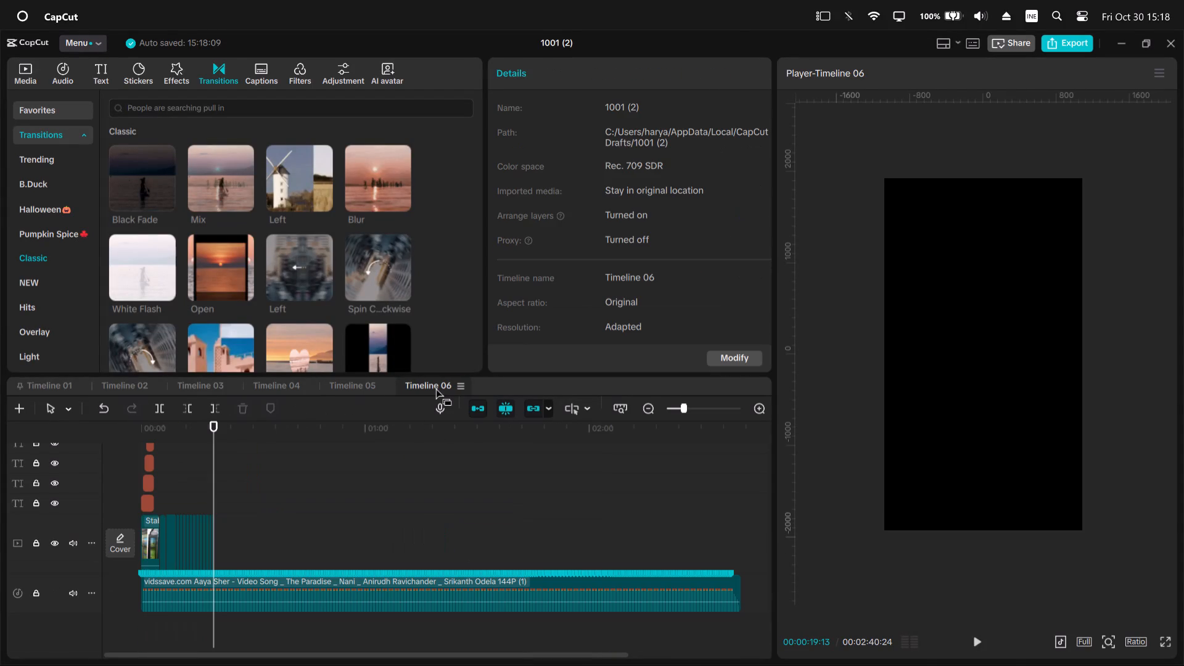
key(ctrl+v)
scroll(372, 488, down, 3)
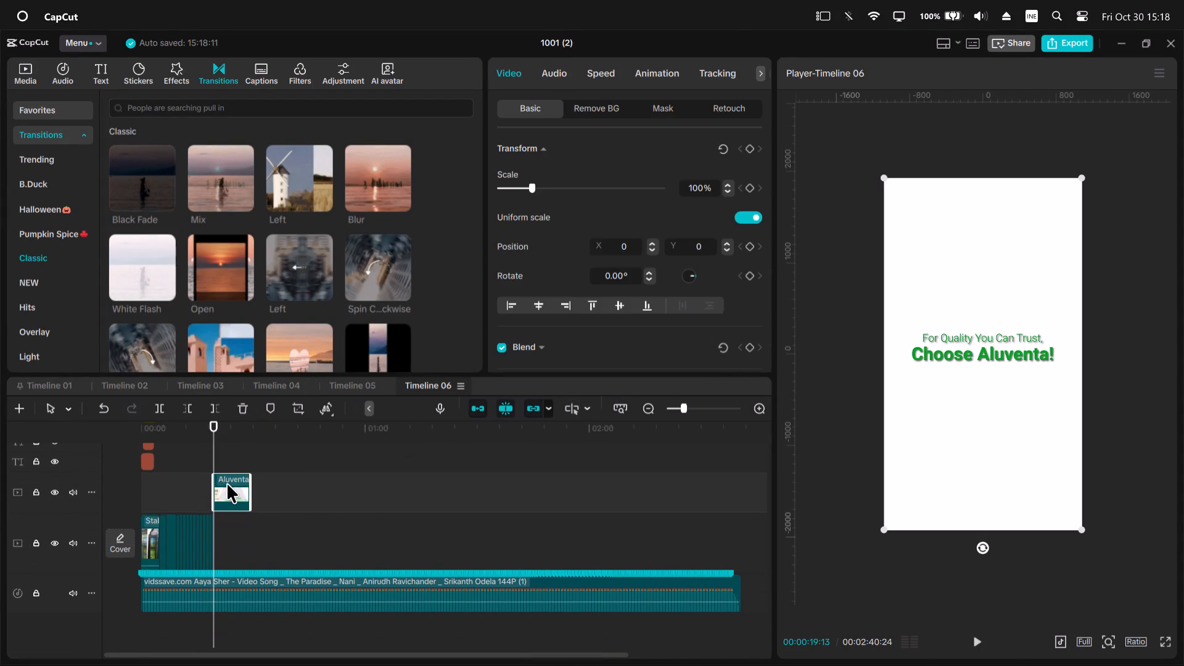
drag(228, 486, 245, 532)
Cut off the Aaya Sher song at the end of the outro, at 00:00:29:04.
drag(250, 429, 257, 431)
ctrl+scroll(293, 517, up, 20)
drag(261, 447, 250, 449)
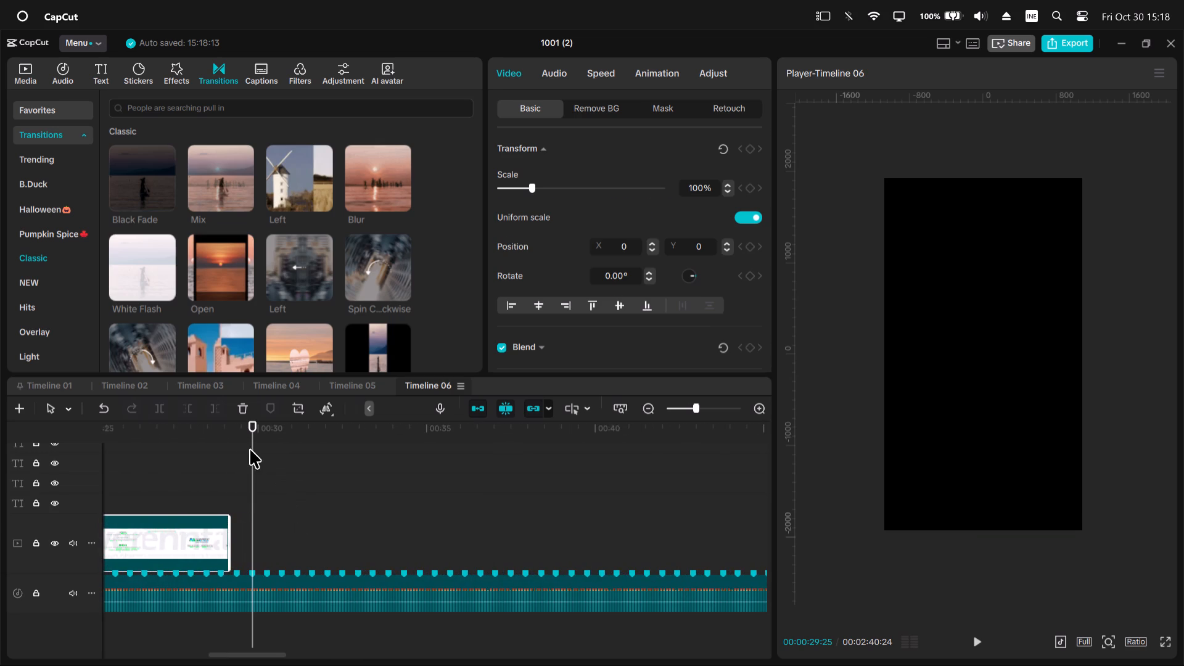
drag(250, 449, 238, 451)
drag(251, 429, 228, 433)
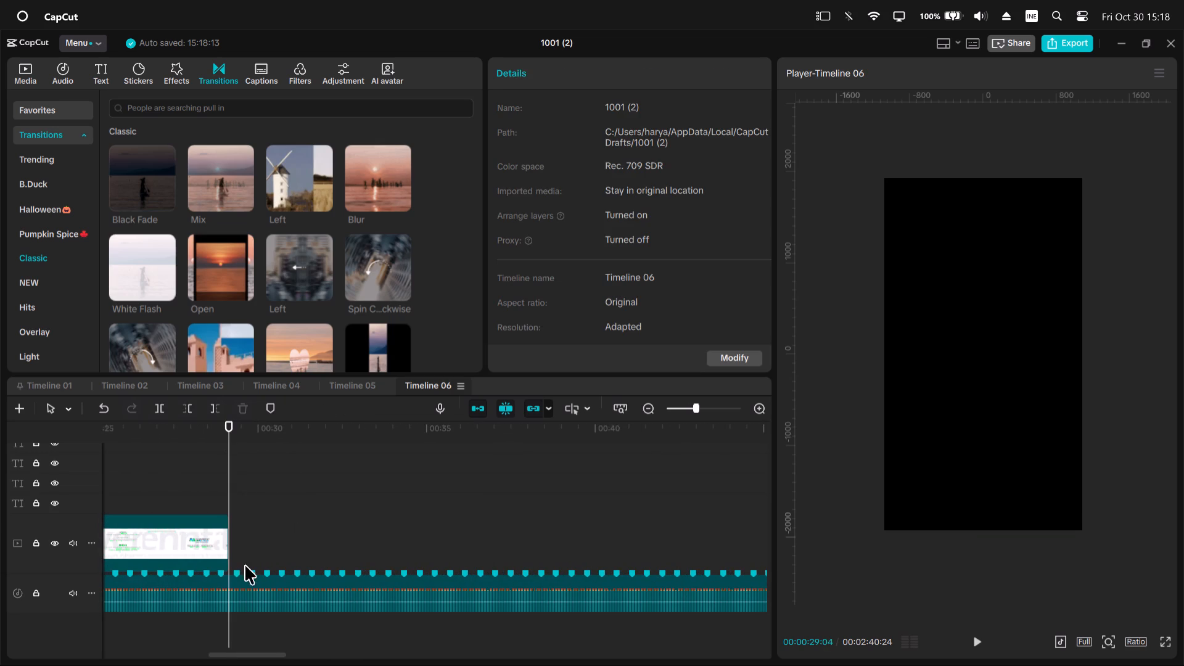
click(241, 592)
key(w)
Give the song a 1.6 s fade-out and set its volume to -6.4 dB.
ctrl+scroll(273, 586, down, 8)
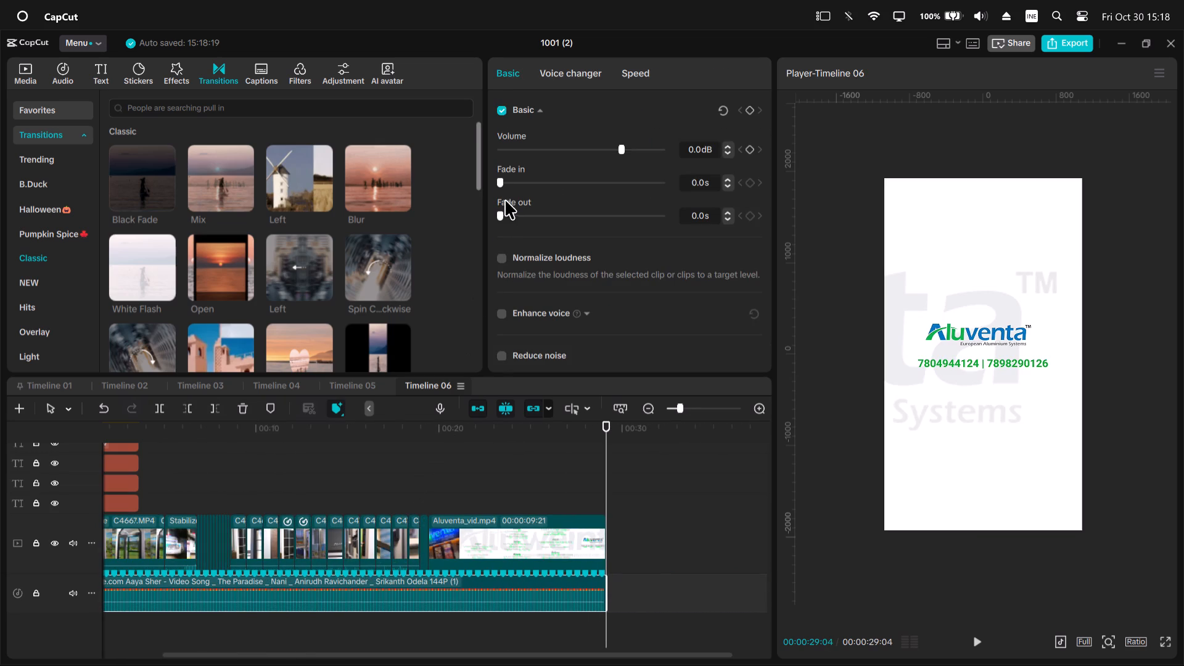
drag(502, 220, 528, 223)
drag(619, 154, 606, 156)
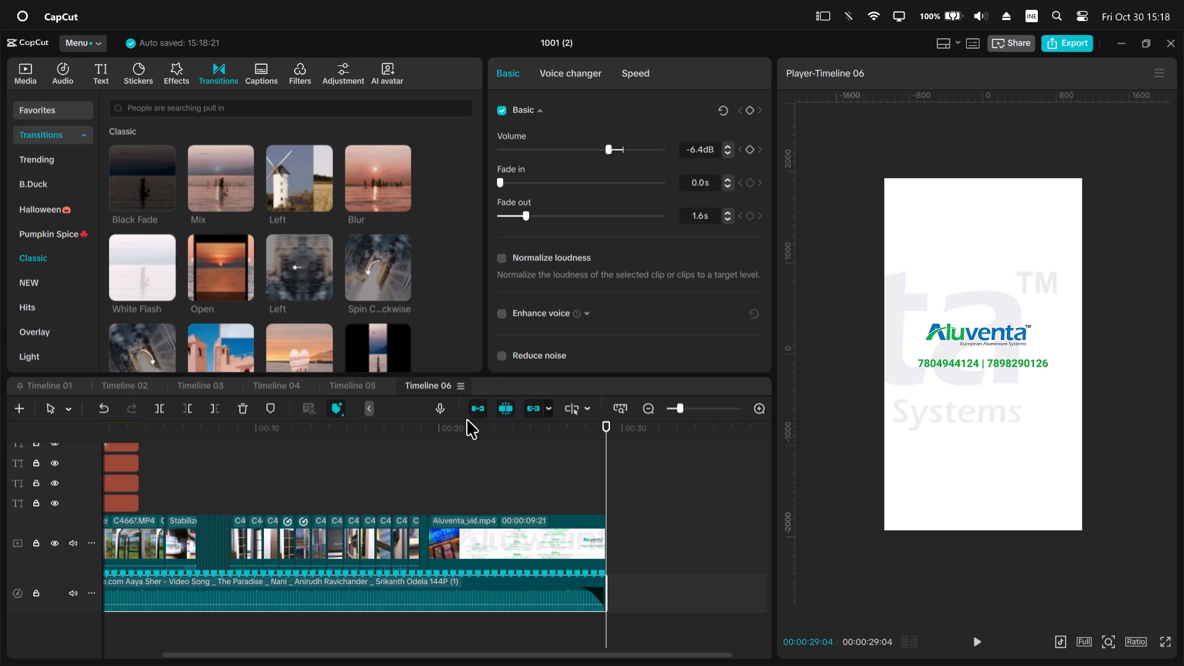
Add the classic White Flash transition between C4714.MP4 and the Aluventa_vid.mp4 outro.
click(424, 440)
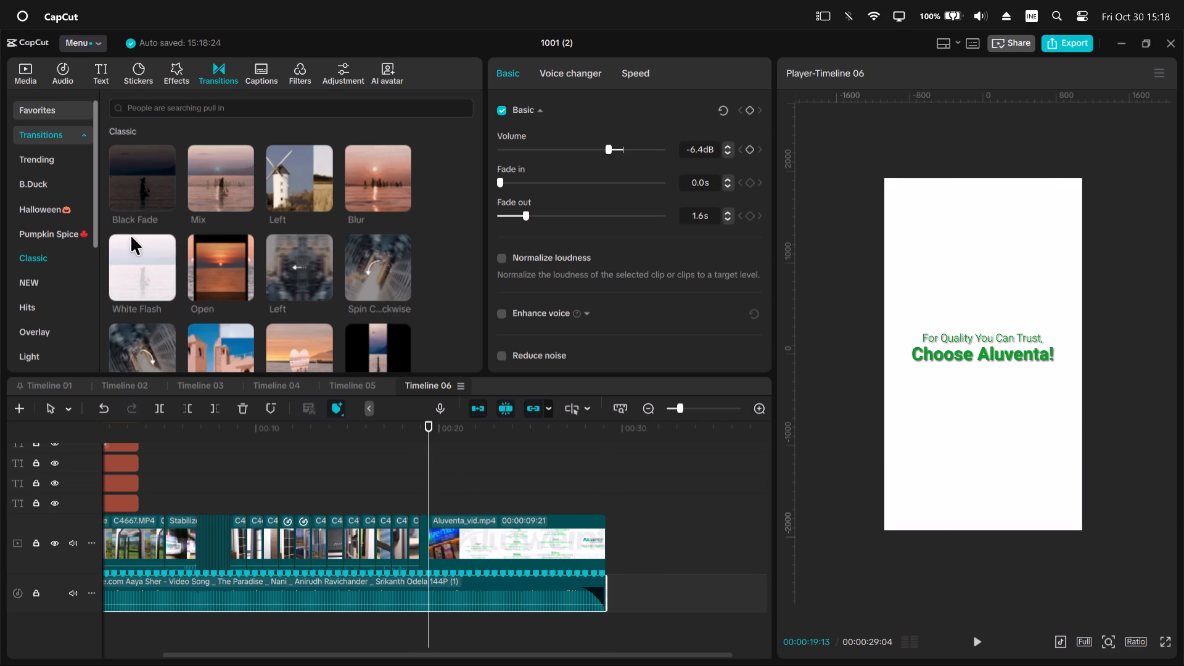
drag(142, 250, 432, 540)
ctrl+scroll(432, 542, down, 4)
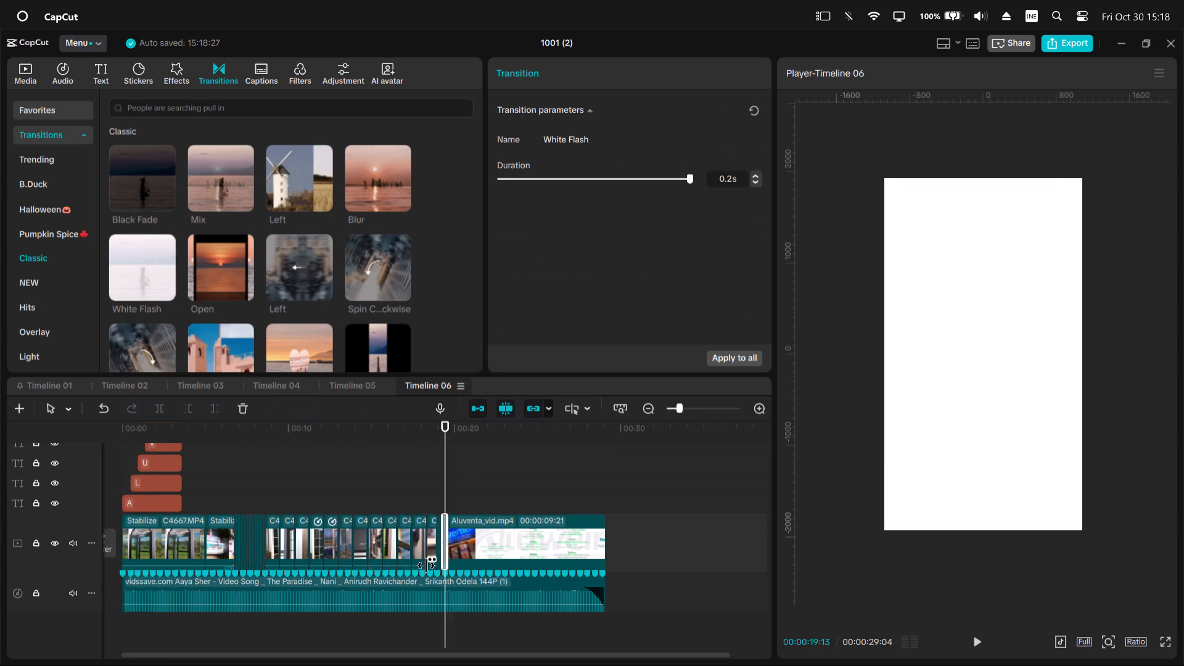
click(80, 544)
Stabilize all the clips from C4699.MP4 to C4714.MP4 together at the Most stable level.
ctrl+scroll(327, 530, up, 3)
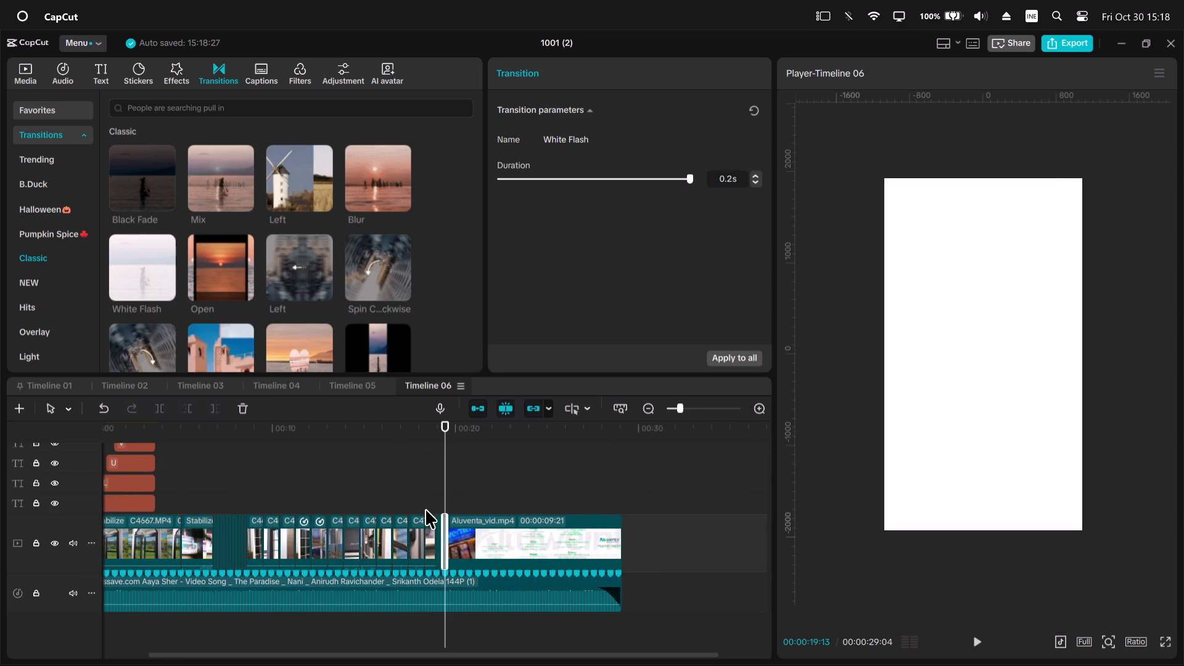
ctrl+scroll(425, 509, up, 2)
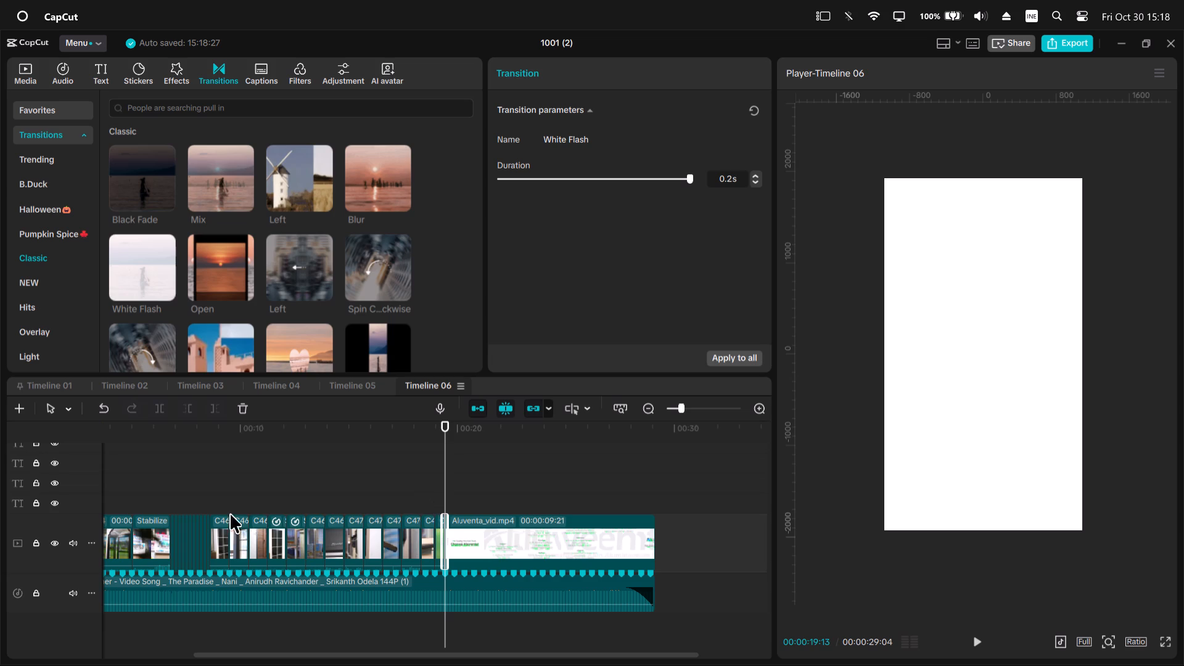
drag(223, 504, 433, 561)
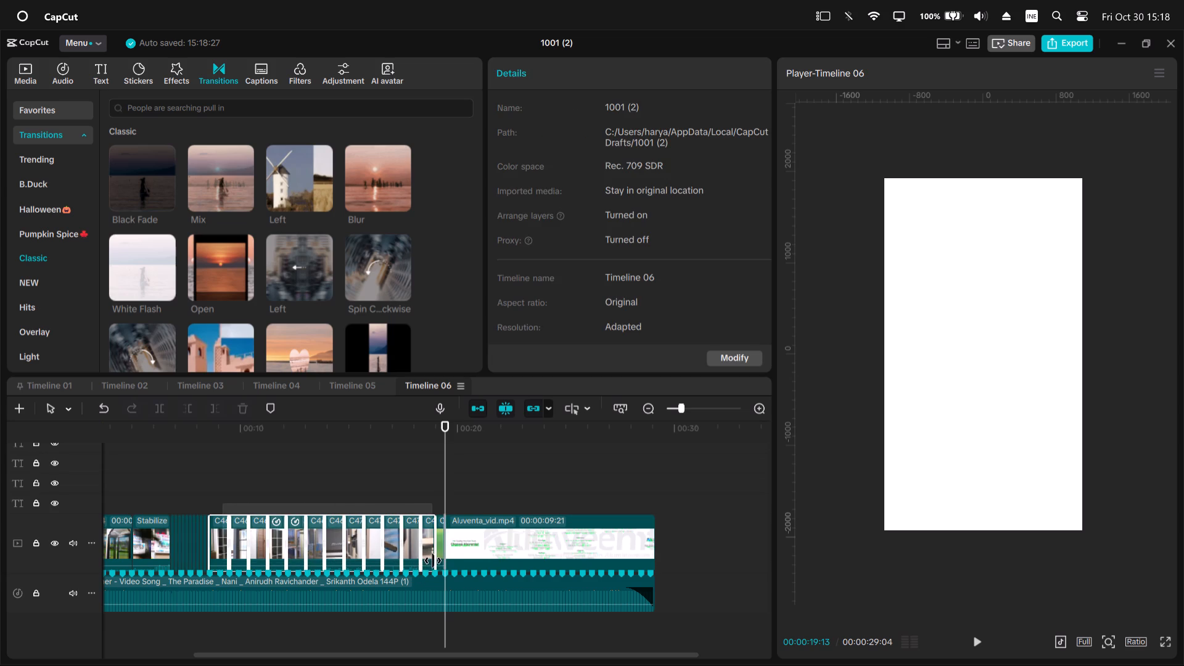
drag(433, 561, 437, 561)
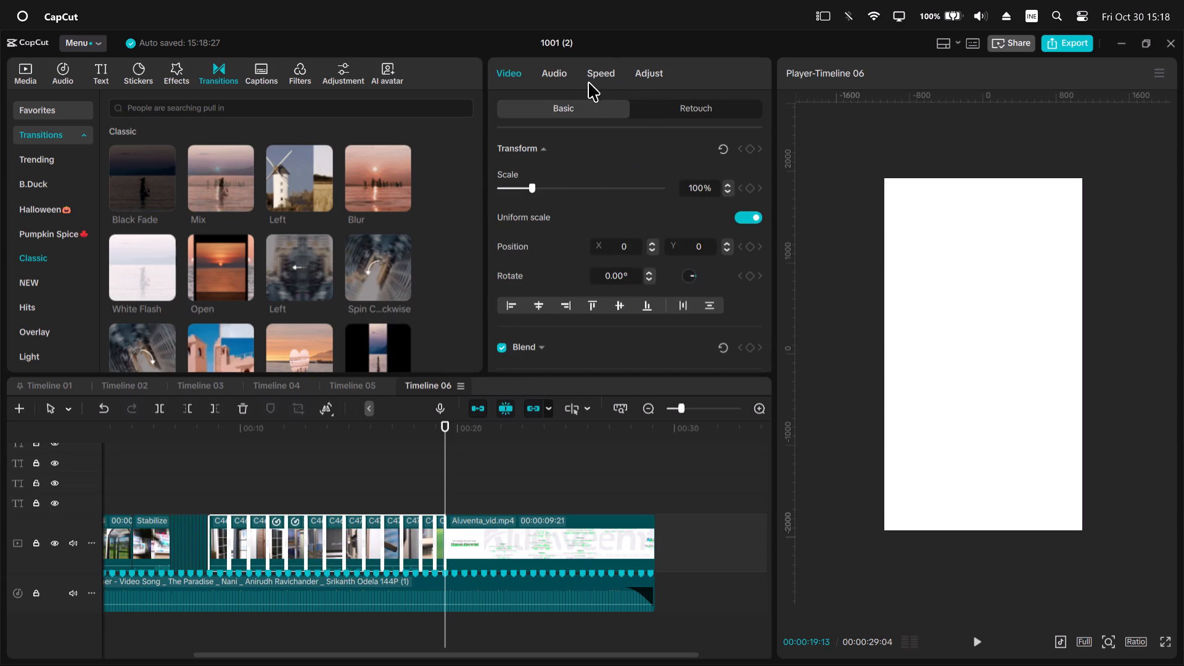
scroll(575, 223, down, 10)
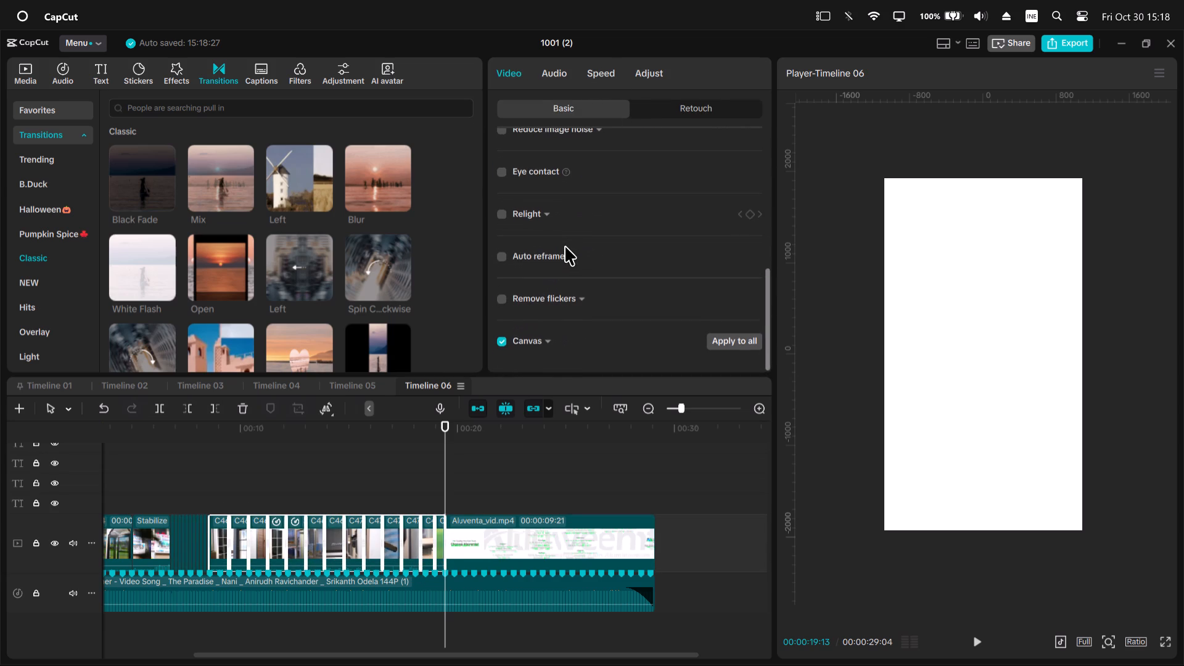
scroll(565, 247, up, 2)
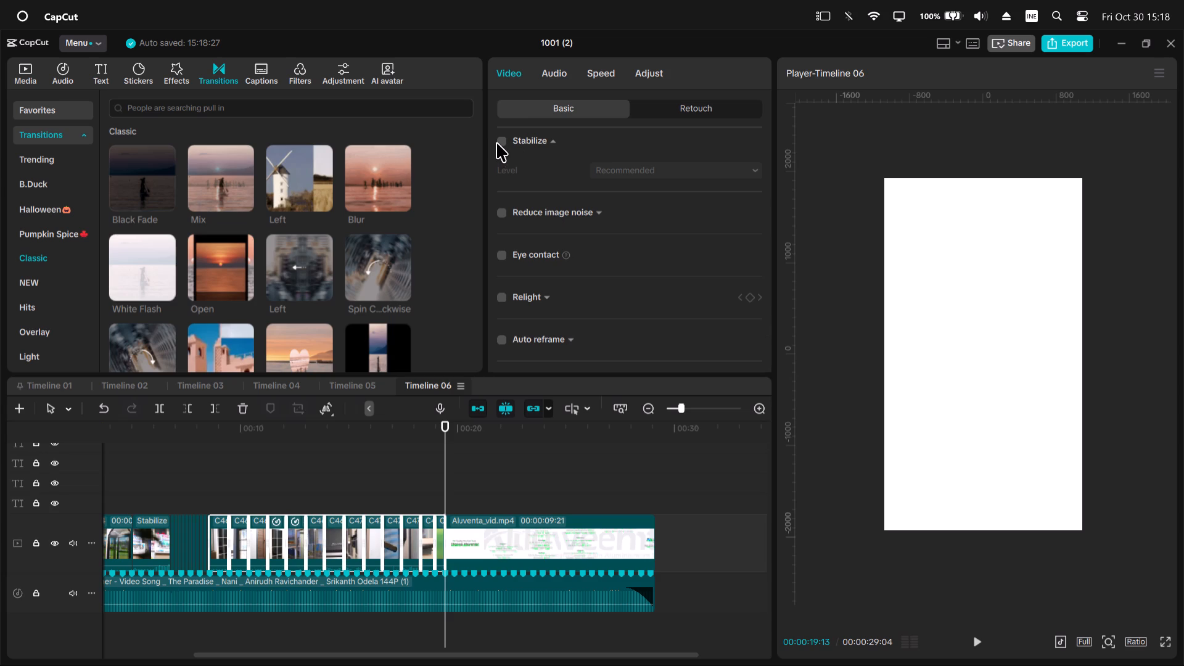
click(501, 144)
click(633, 172)
click(633, 250)
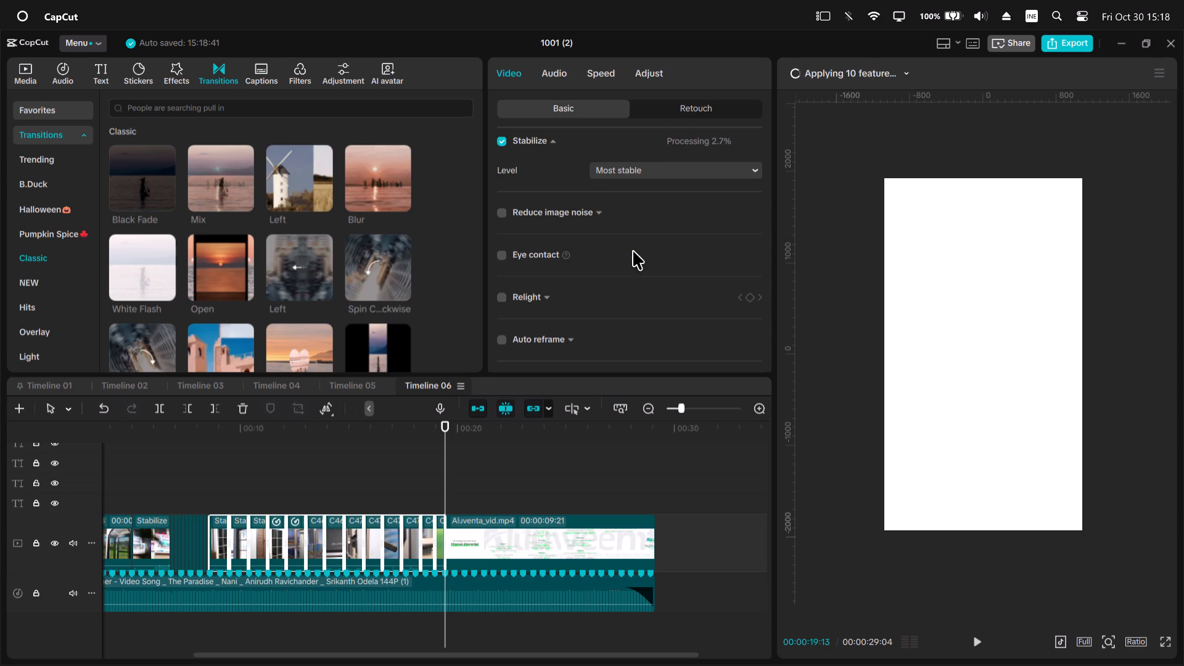
Extend both logo overlays, the 12+/3,000+ badge and the Aluventa logo, to the start of the outro at 00:00:19:13.
drag(308, 429, 261, 421)
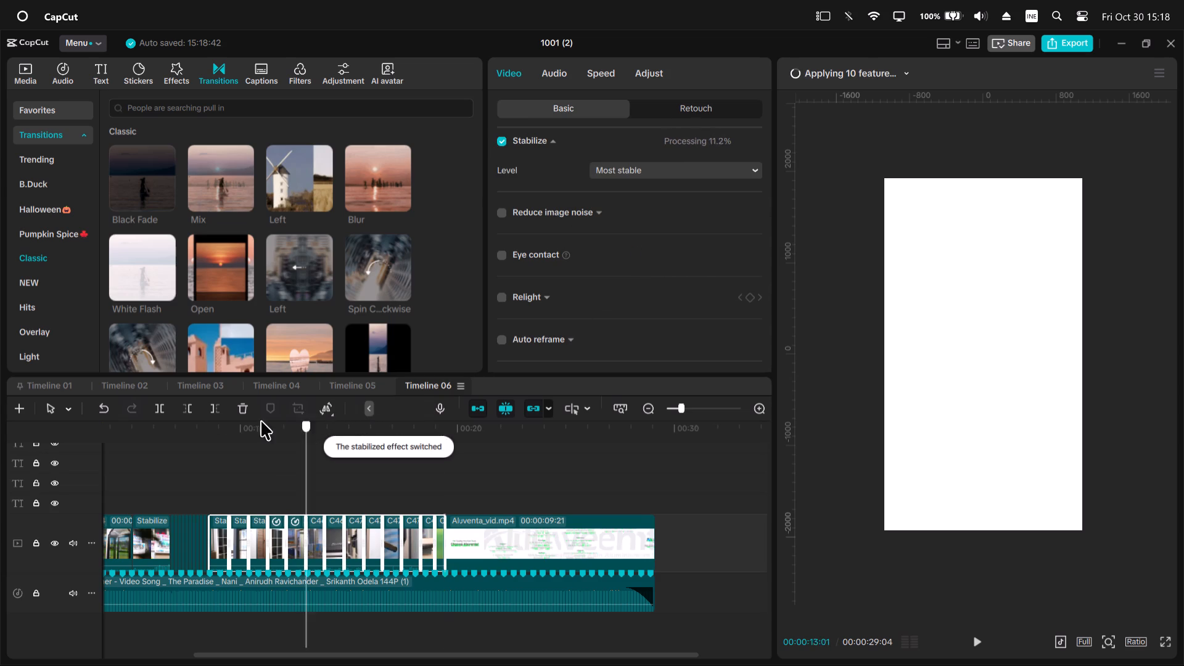
drag(261, 421, 0, 394)
scroll(240, 556, up, 11)
scroll(277, 512, down, 4)
scroll(460, 516, up, 2)
drag(483, 454, 435, 488)
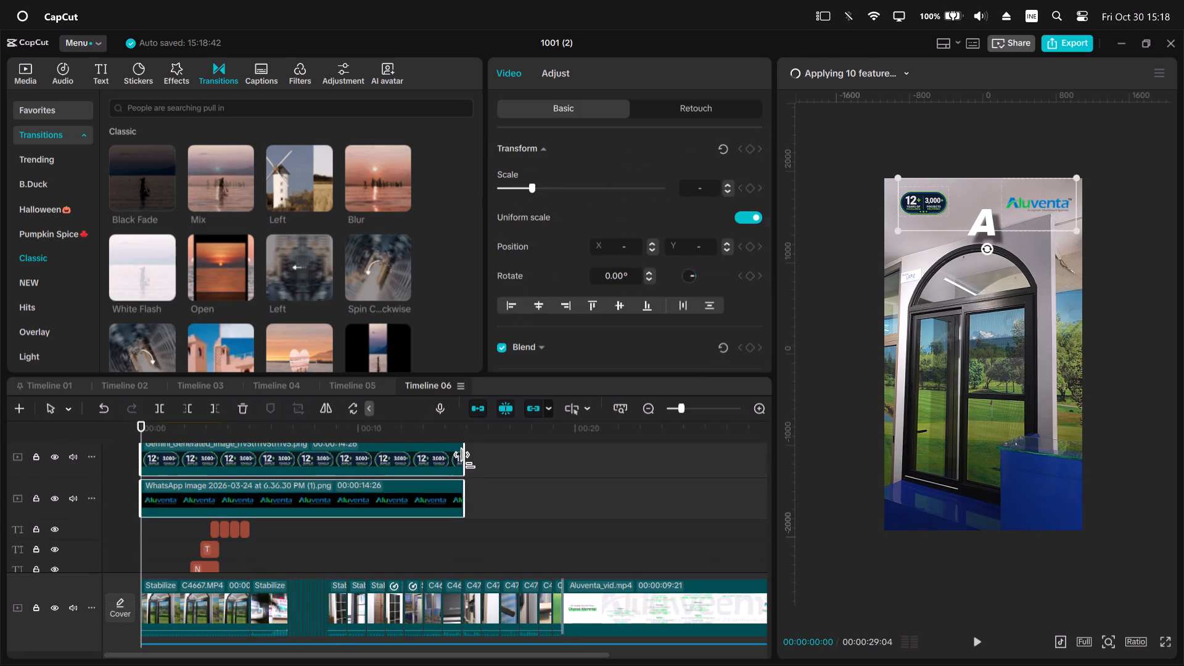
drag(467, 460, 563, 481)
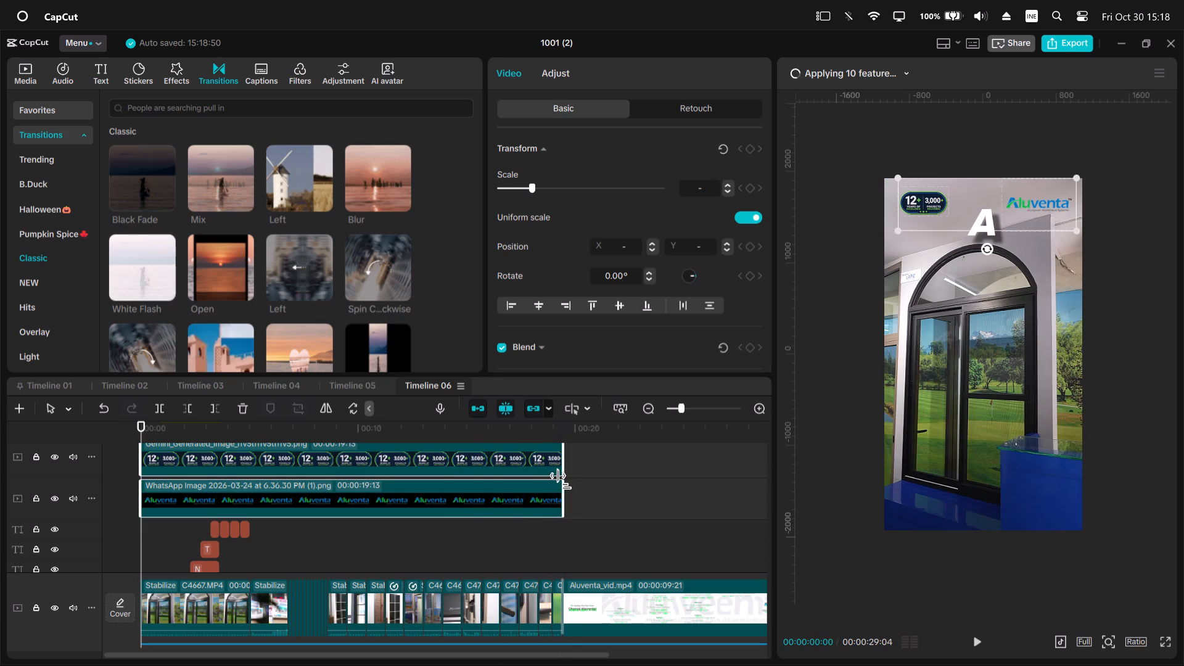
Scale down the eight single-letter ALUVENTA titles together slightly, so the letter column sits below the logos, and play it back.
drag(445, 436, 0, 374)
scroll(191, 509, down, 6)
scroll(223, 510, up, 3)
drag(231, 495, 166, 528)
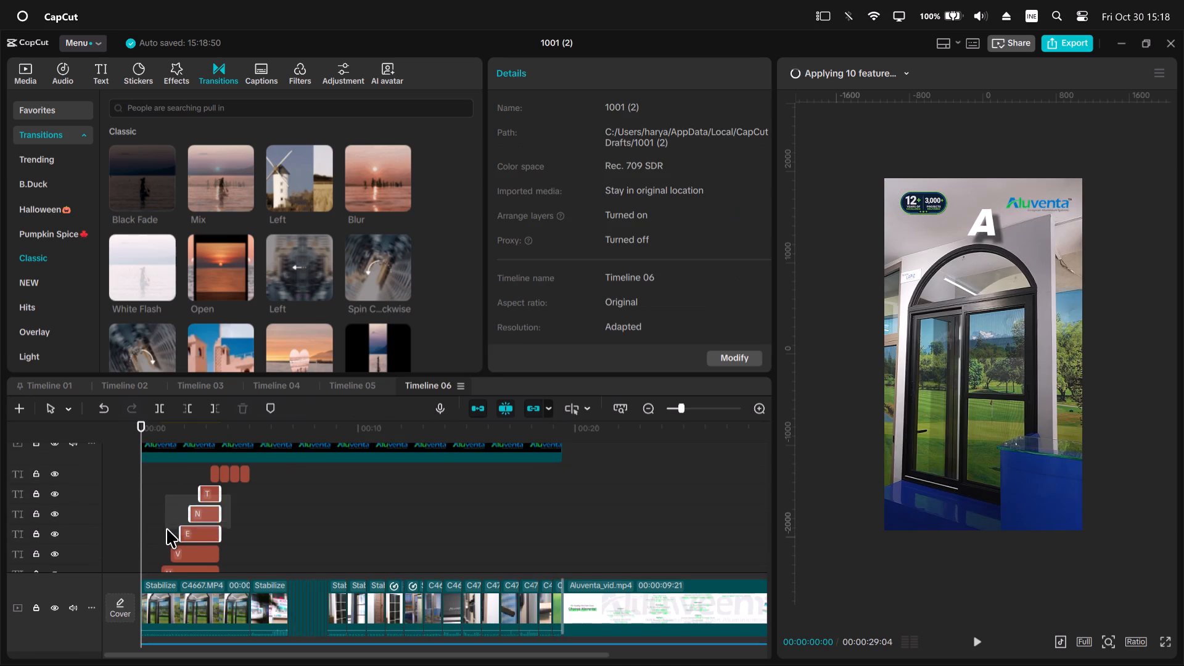
drag(166, 528, 153, 530)
scroll(168, 520, down, 5)
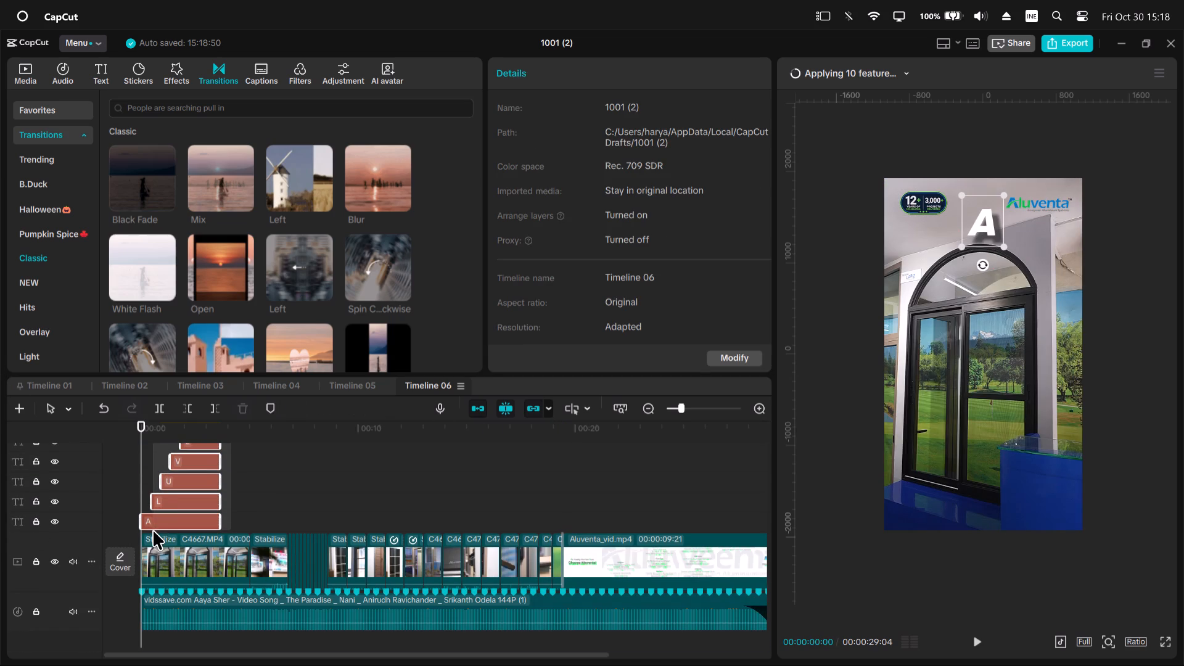
drag(153, 530, 152, 530)
click(215, 432)
scroll(251, 479, up, 4)
scroll(266, 481, up, 20)
scroll(266, 481, up, 2)
ctrl+click(208, 478)
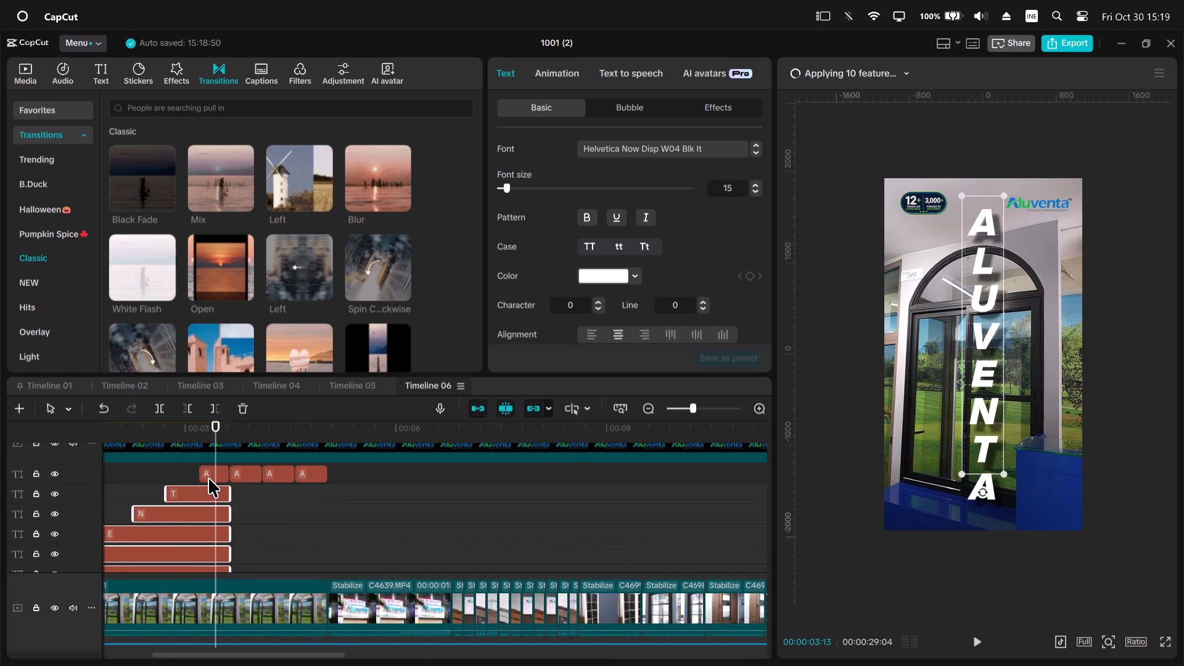
drag(964, 197, 972, 207)
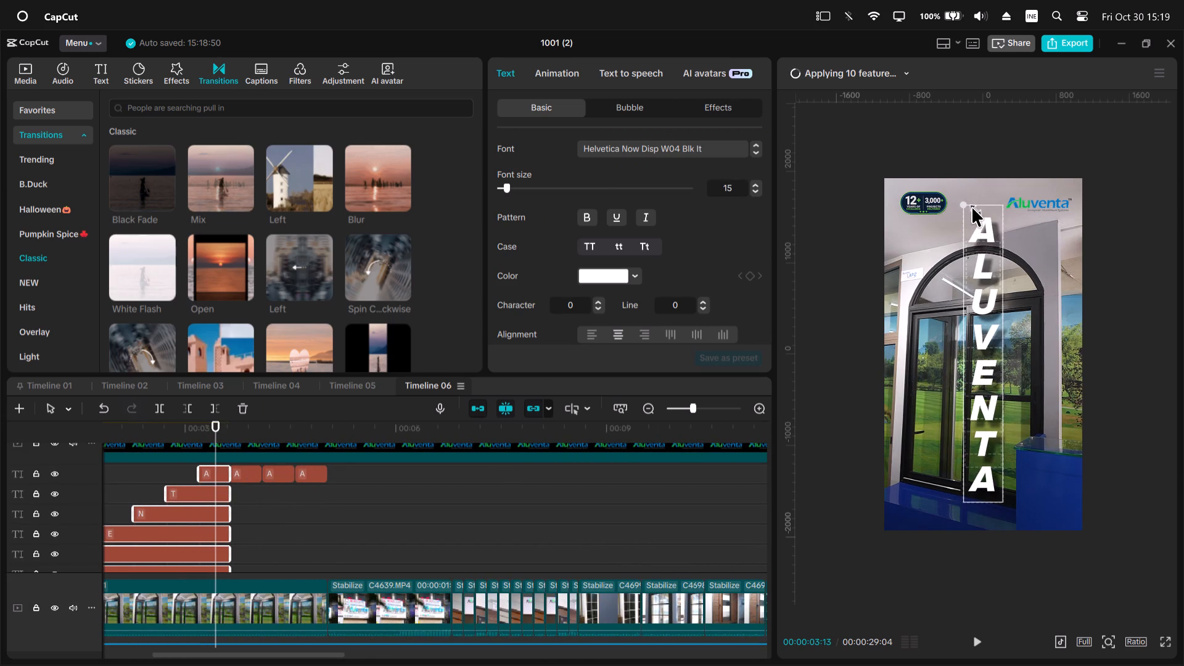
drag(972, 207, 981, 218)
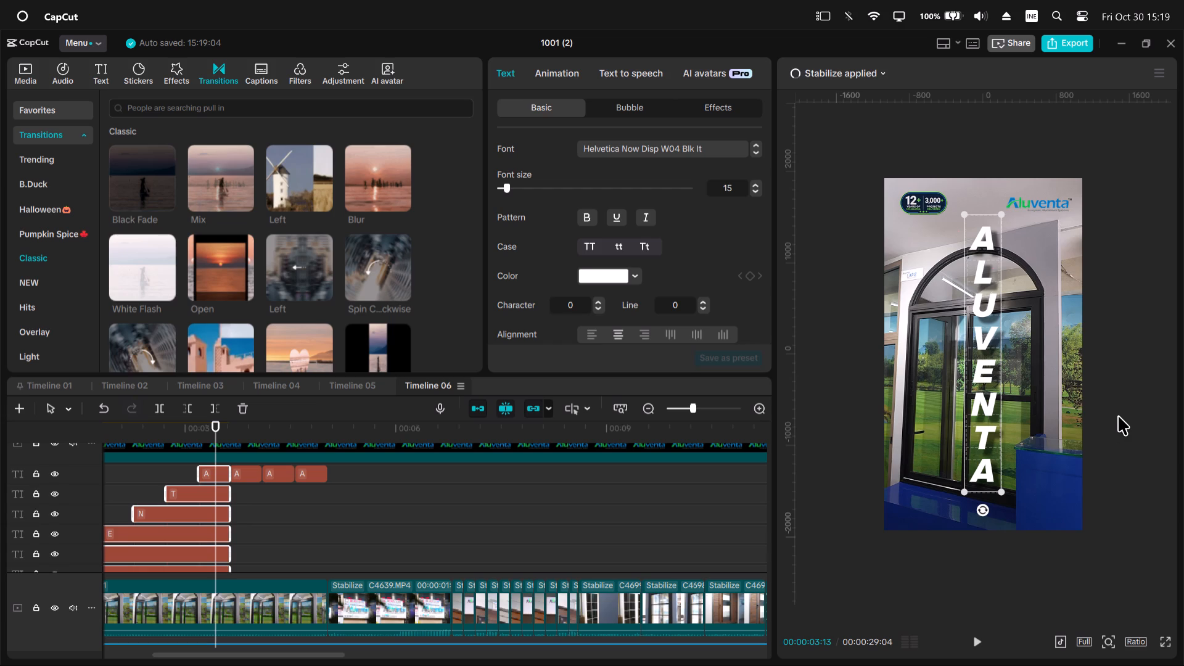
key(space)
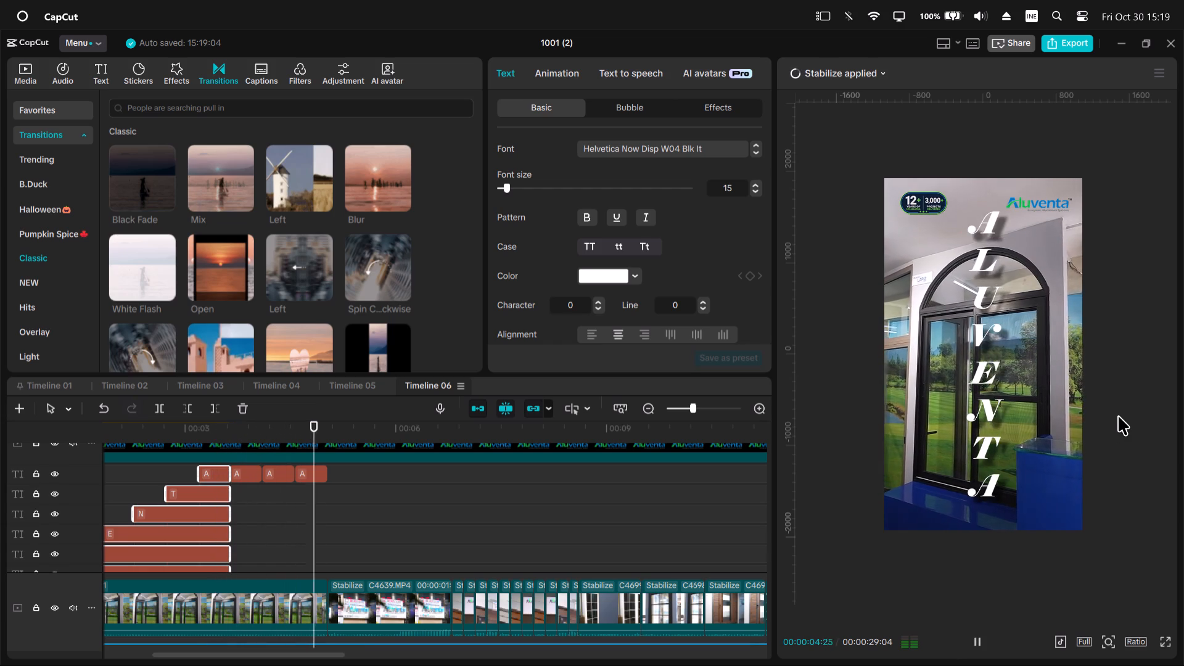
key(space)
Scale down the first full vertical ALUVENTA title, in Hey Tiny Regular, to match the reduced letter column.
click(215, 440)
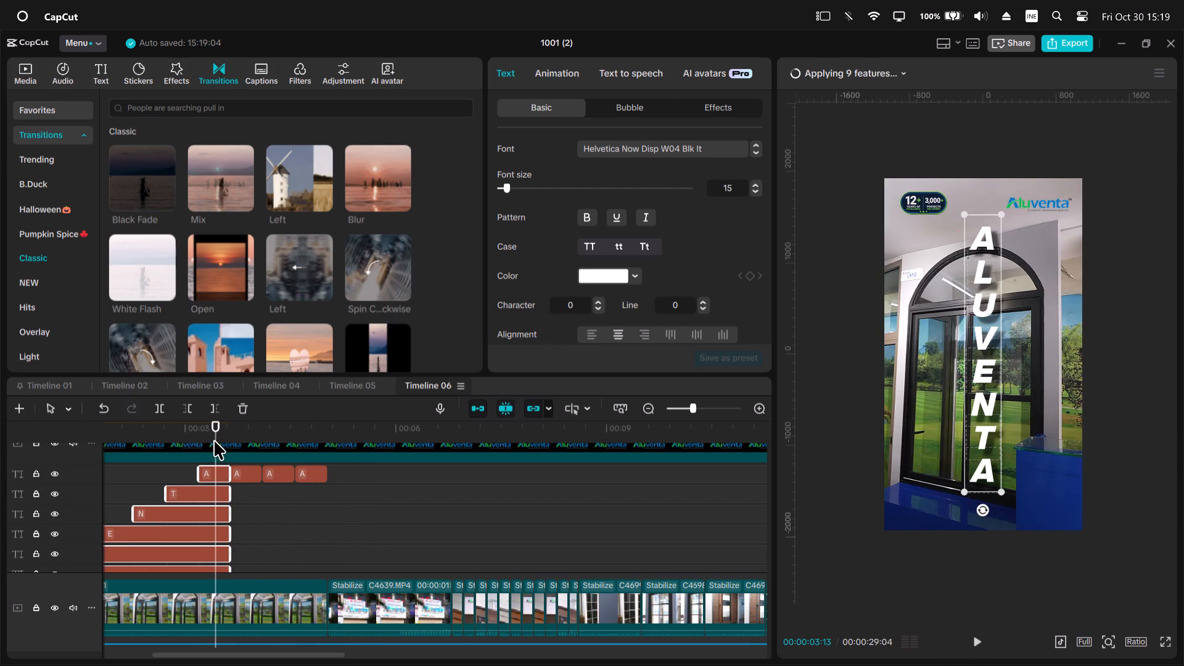
drag(214, 440, 239, 446)
click(249, 473)
click(221, 435)
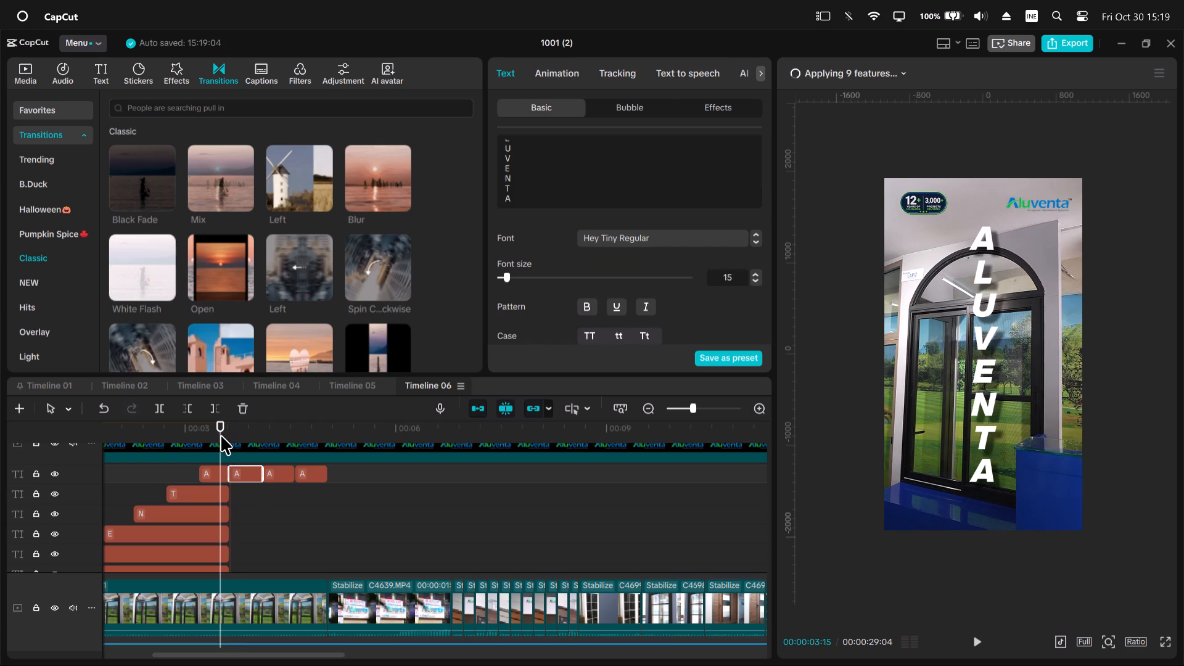
click(221, 435)
scroll(650, 215, down, 12)
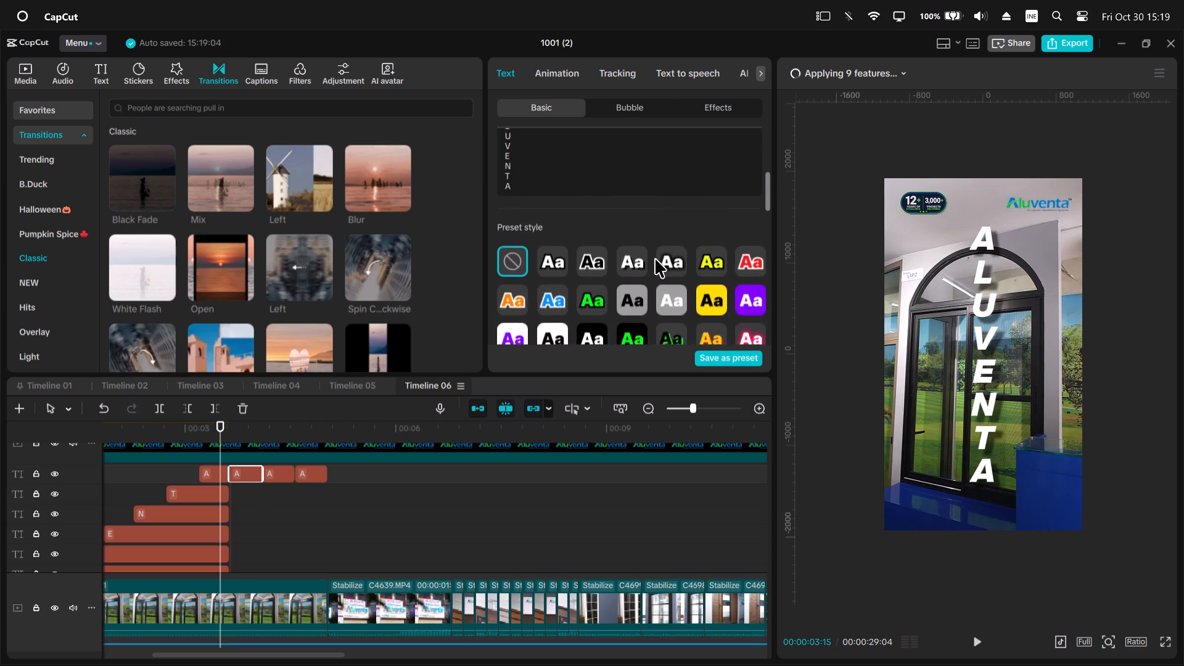
scroll(655, 258, down, 3)
click(236, 439)
click(247, 475)
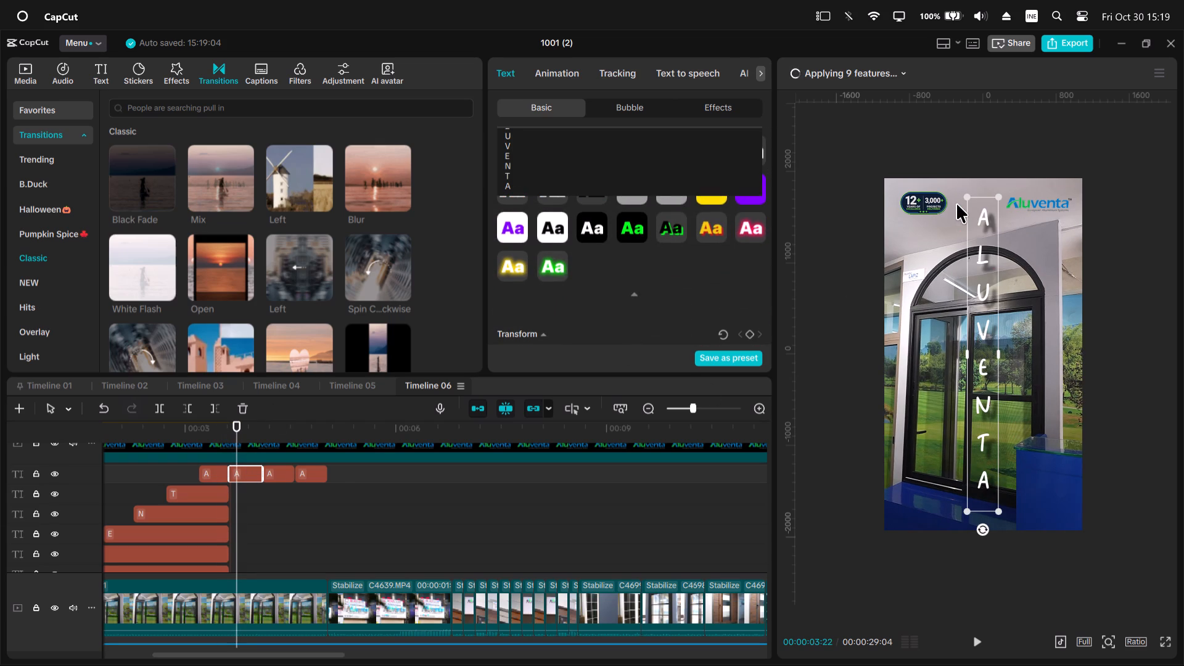
drag(961, 200, 969, 218)
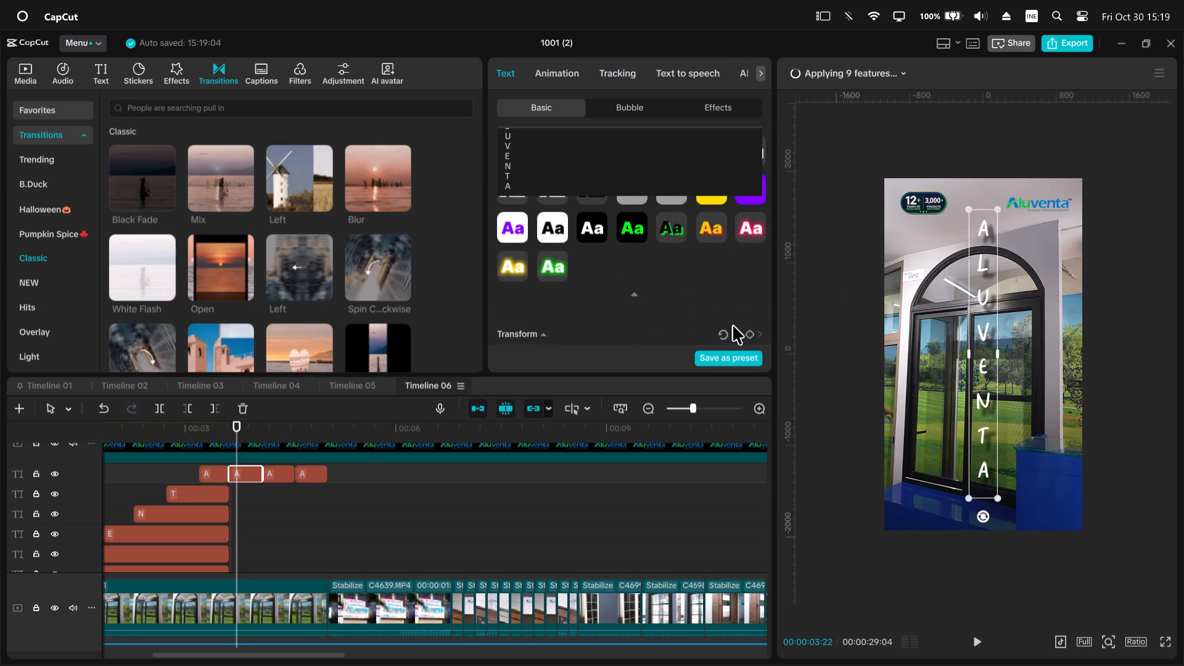
drag(221, 435, 234, 438)
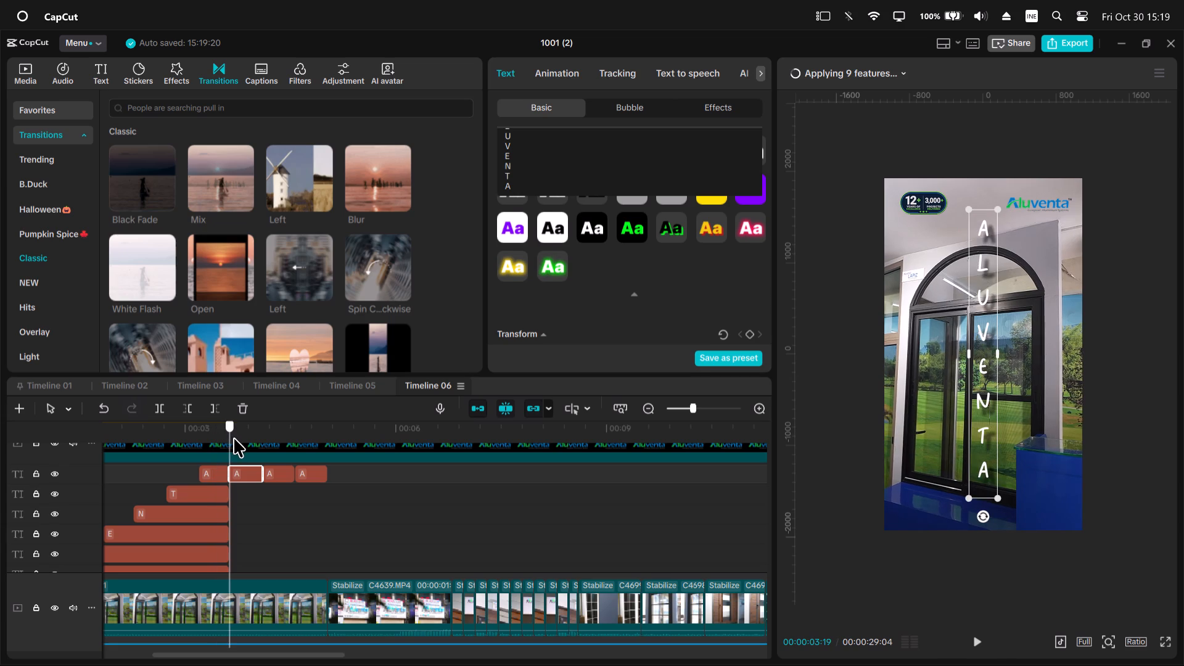
drag(234, 438, 235, 438)
scroll(568, 279, down, 11)
scroll(665, 293, down, 5)
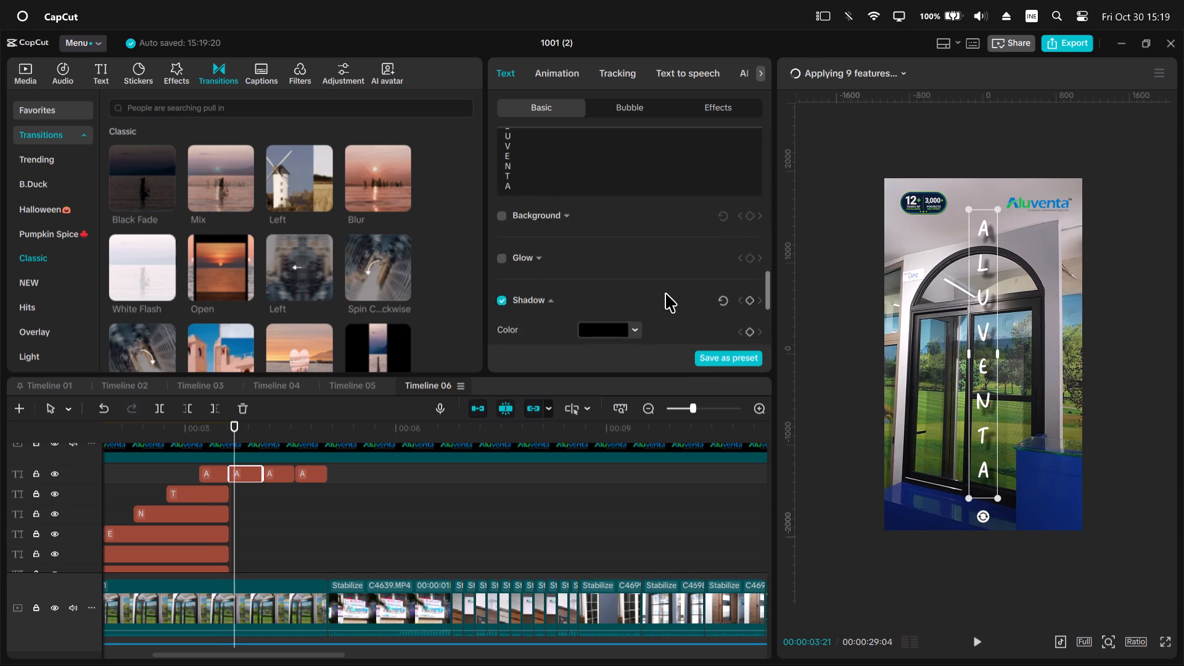
scroll(665, 293, down, 1)
scroll(665, 293, up, 16)
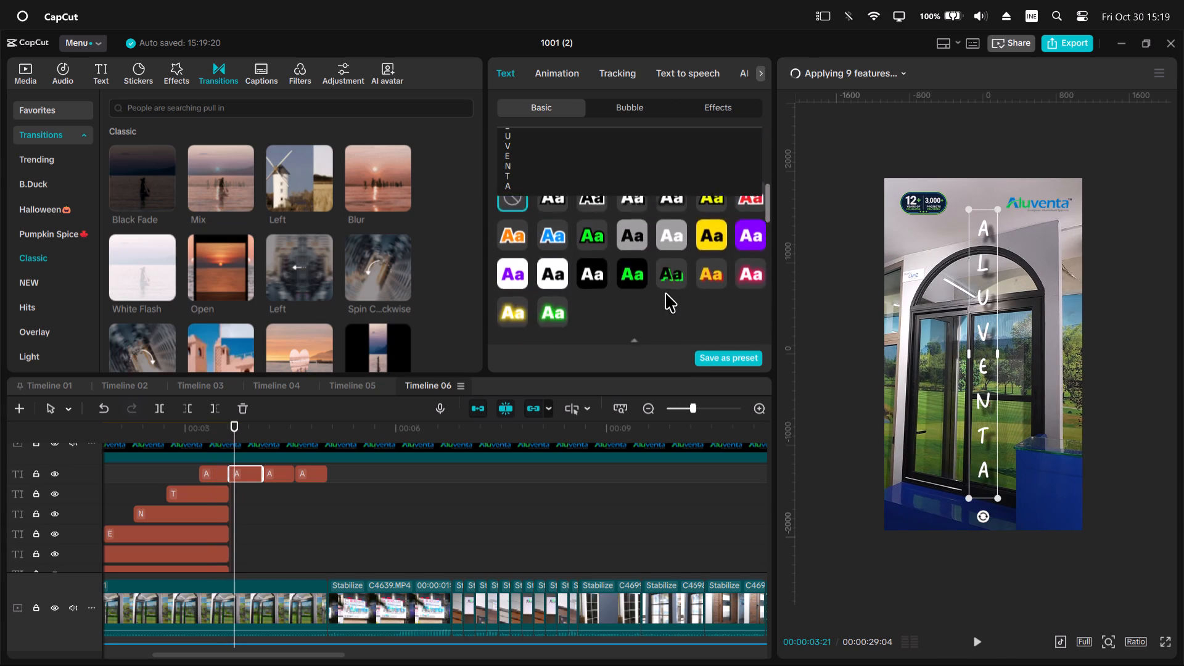
scroll(665, 293, up, 6)
scroll(665, 293, down, 17)
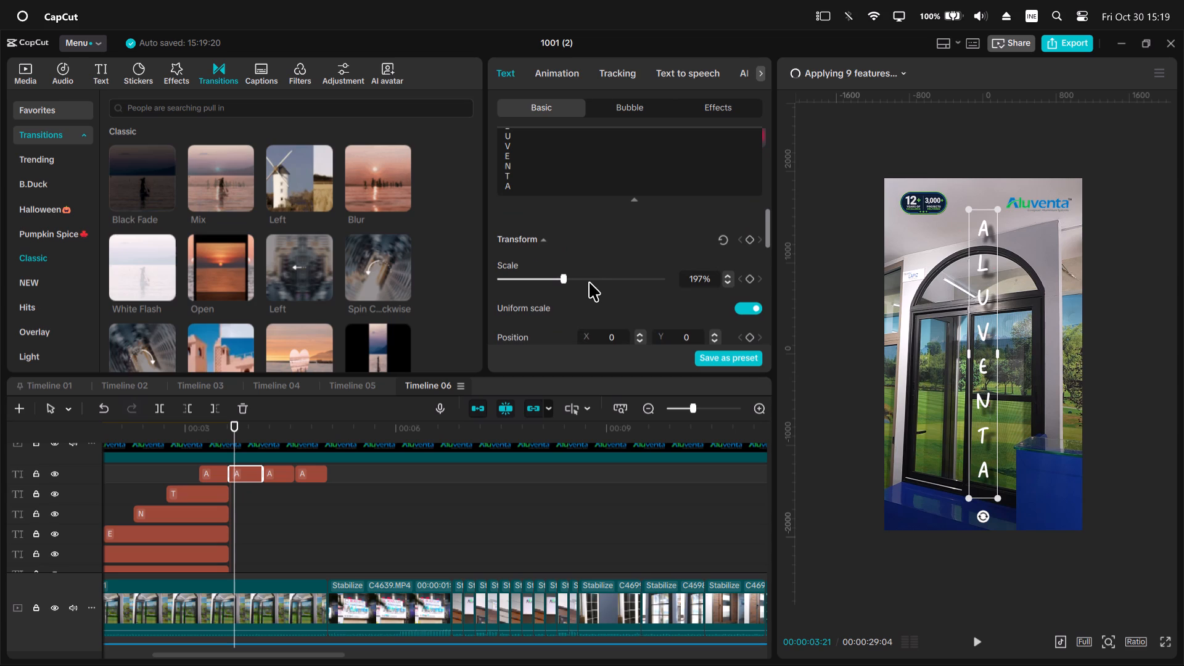
click(554, 281)
drag(556, 281, 560, 281)
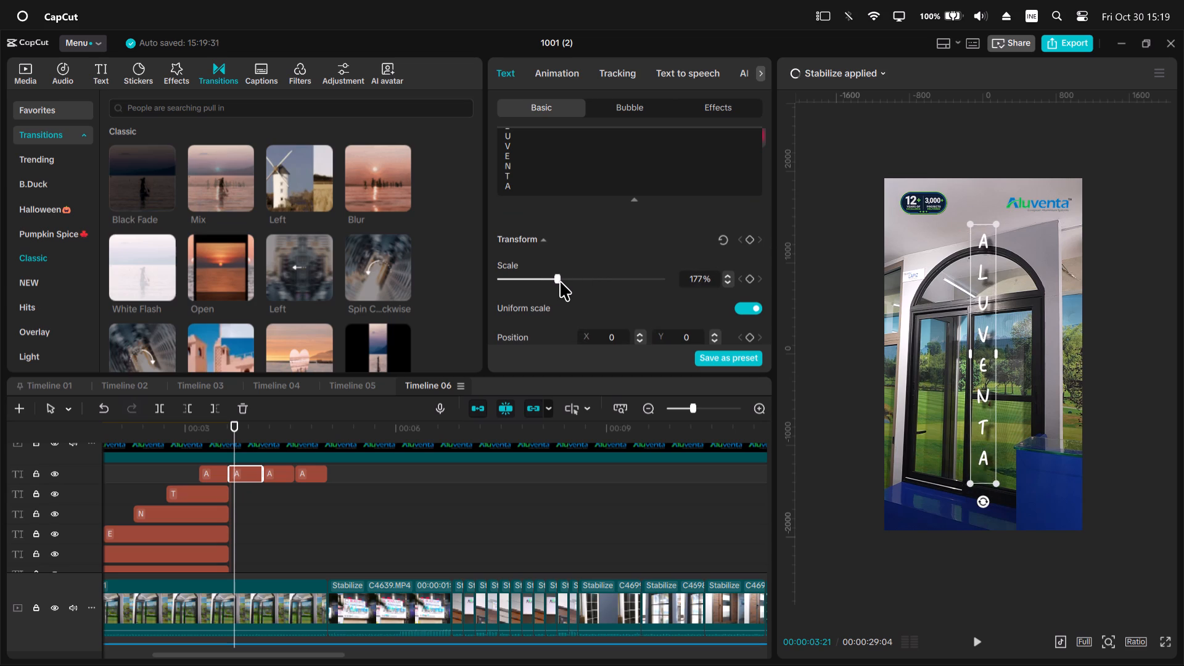
drag(560, 281, 564, 281)
Set the scale of the last two full vertical ALUVENTA titles together to 193%.
drag(335, 490, 290, 479)
scroll(607, 278, down, 3)
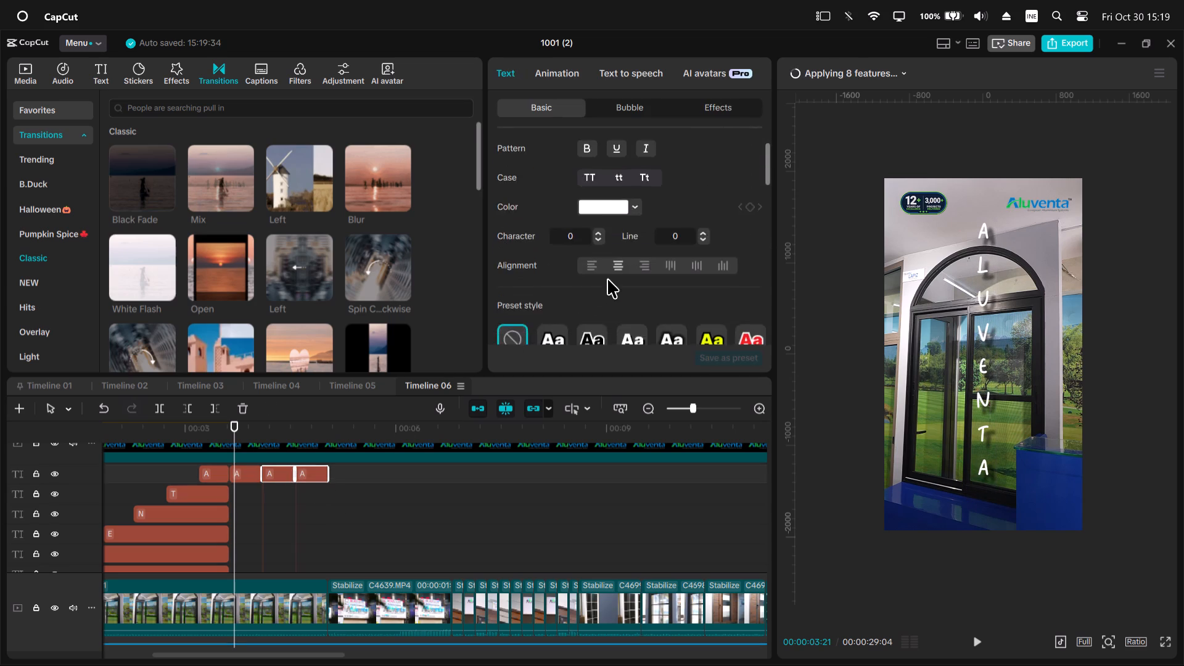
scroll(607, 279, down, 20)
scroll(607, 279, down, 4)
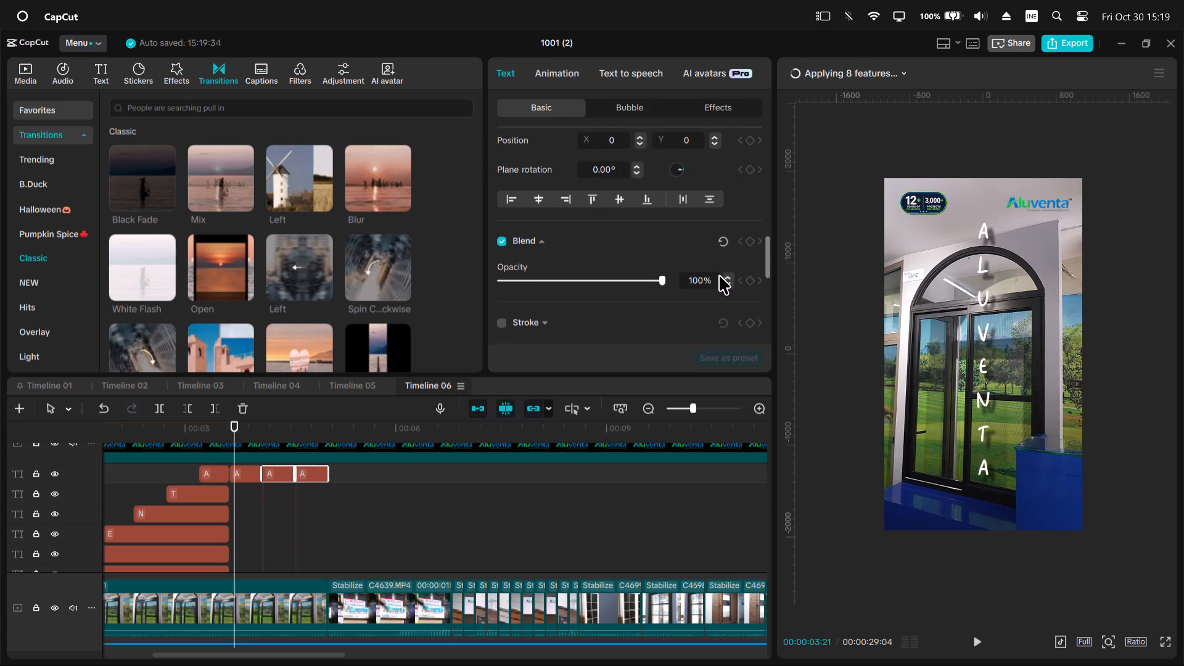
scroll(638, 291, down, 6)
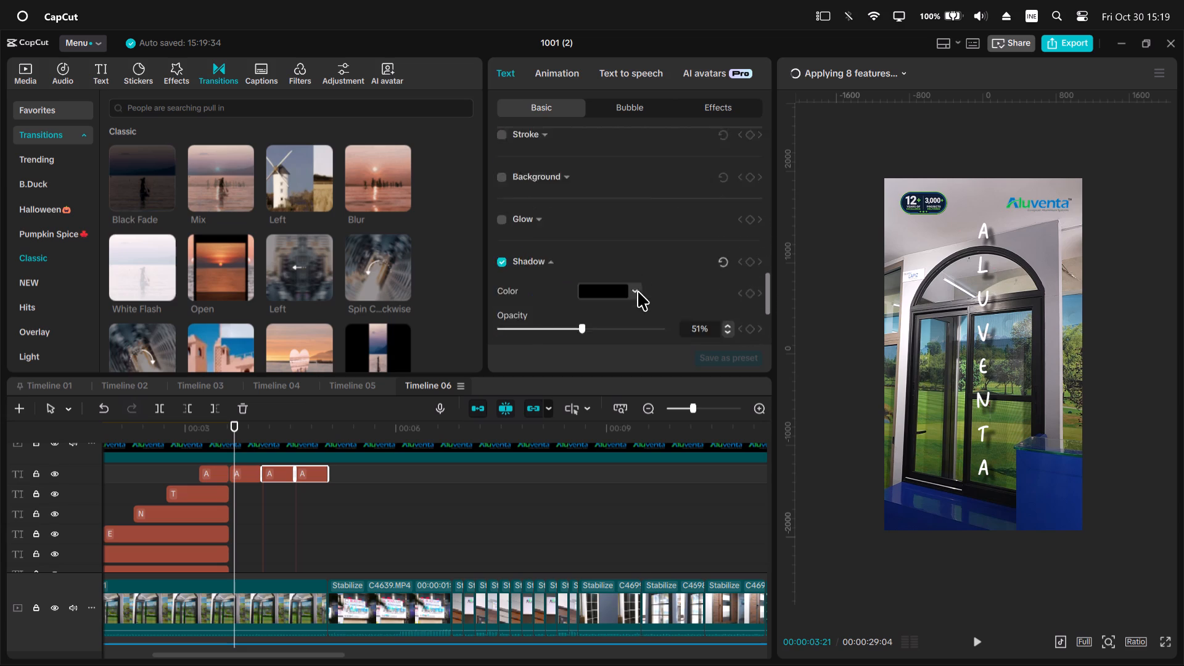
scroll(638, 291, up, 12)
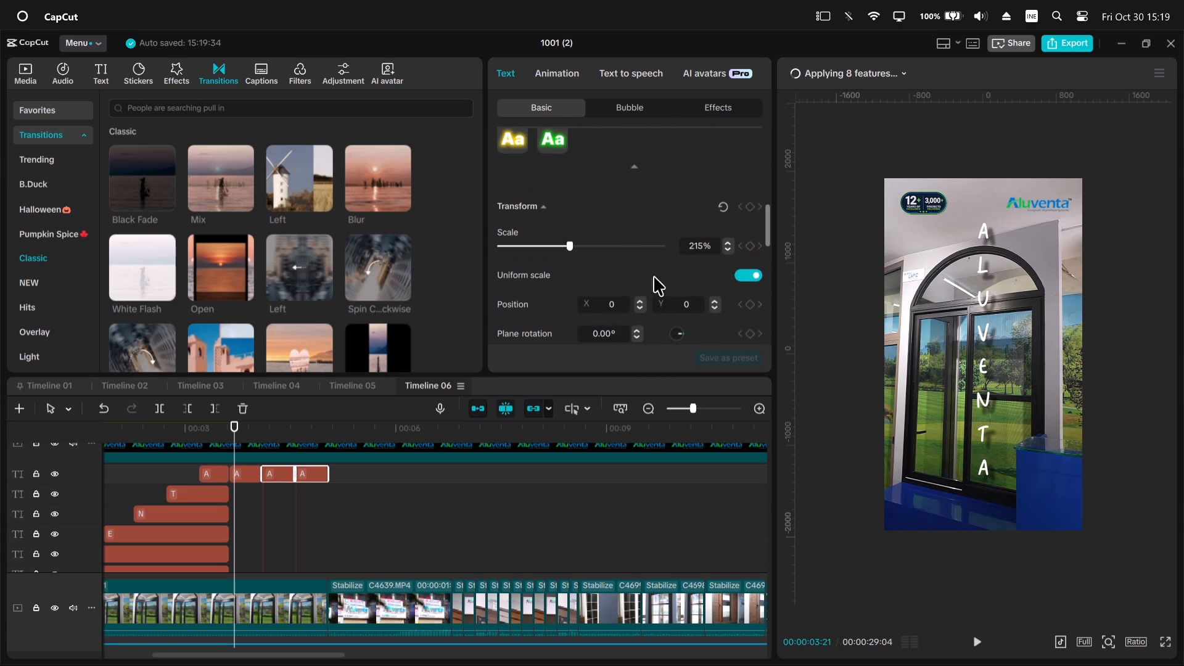
drag(704, 244, 675, 244)
text(193)
key(Return)
Play through the edit and mute the original sound of the main video track.
key(space)
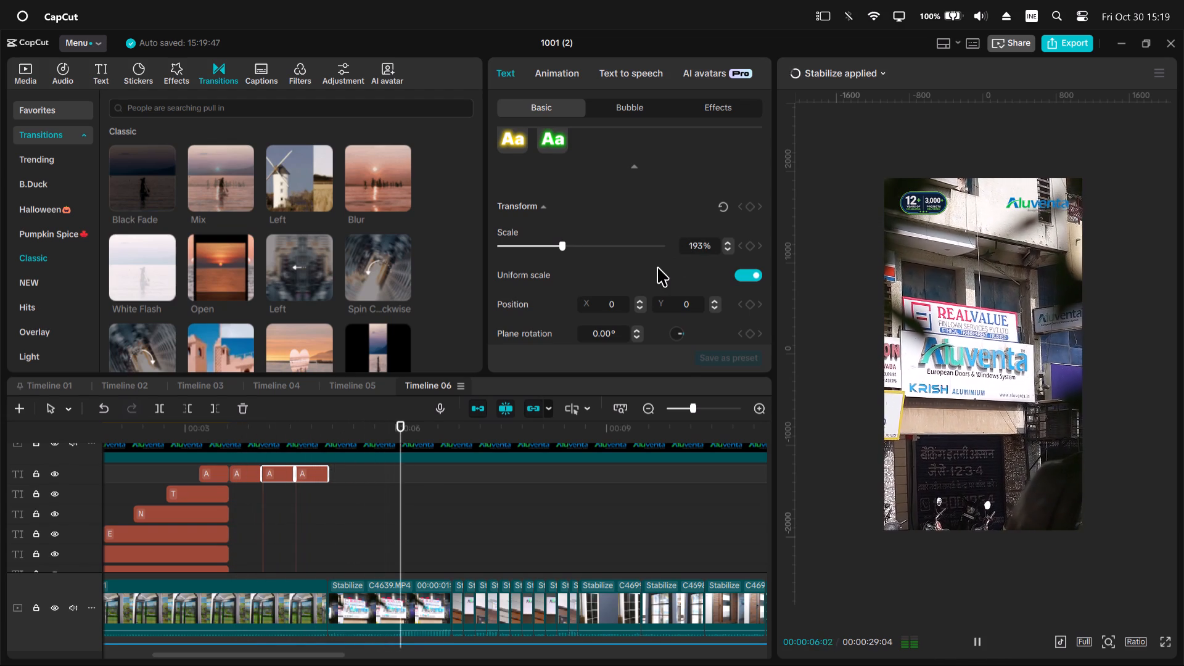
ctrl+scroll(572, 493, down, 10)
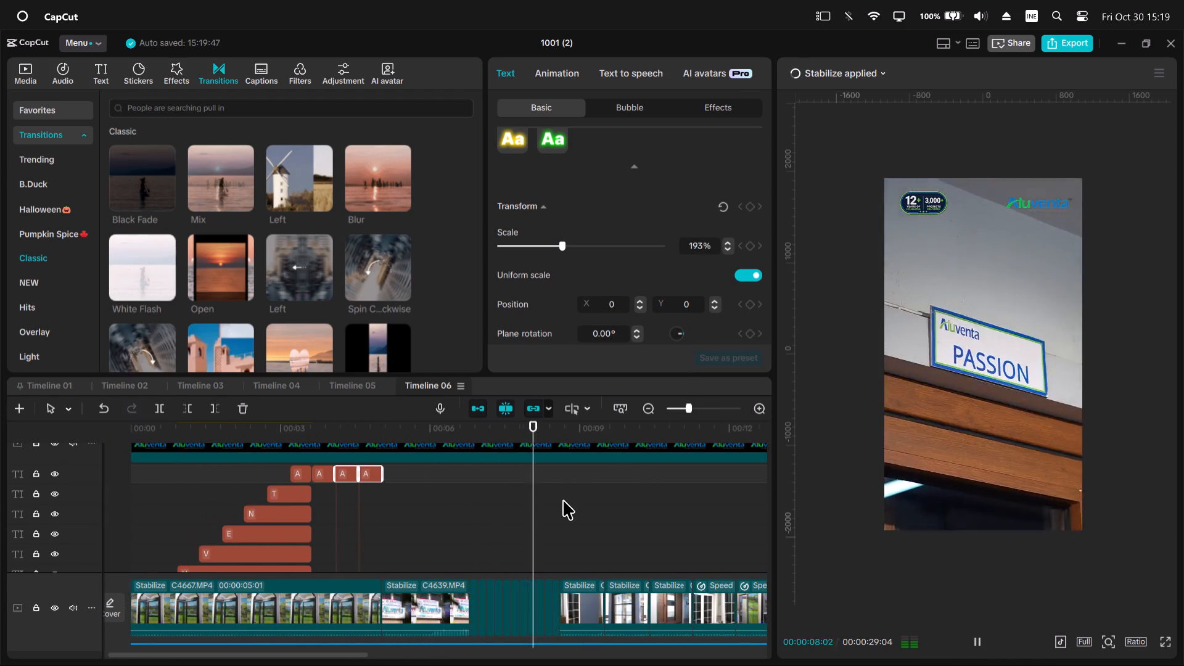
ctrl+scroll(563, 500, down, 7)
scroll(444, 513, down, 2)
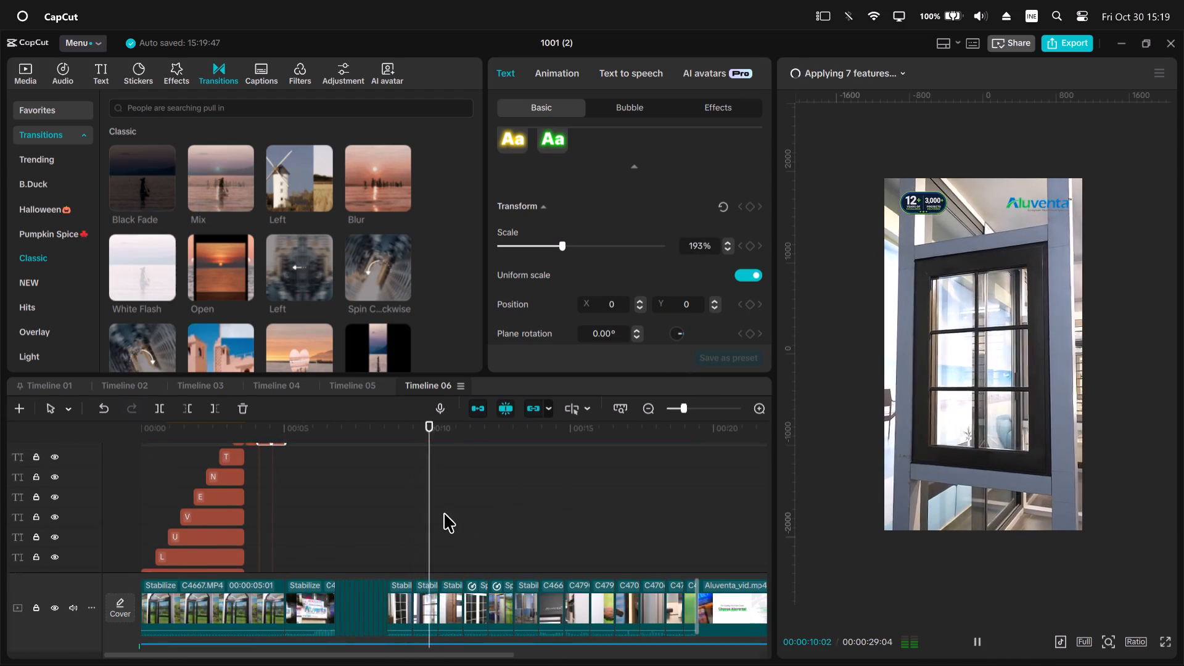
scroll(444, 513, down, 2)
key(space)
click(70, 584)
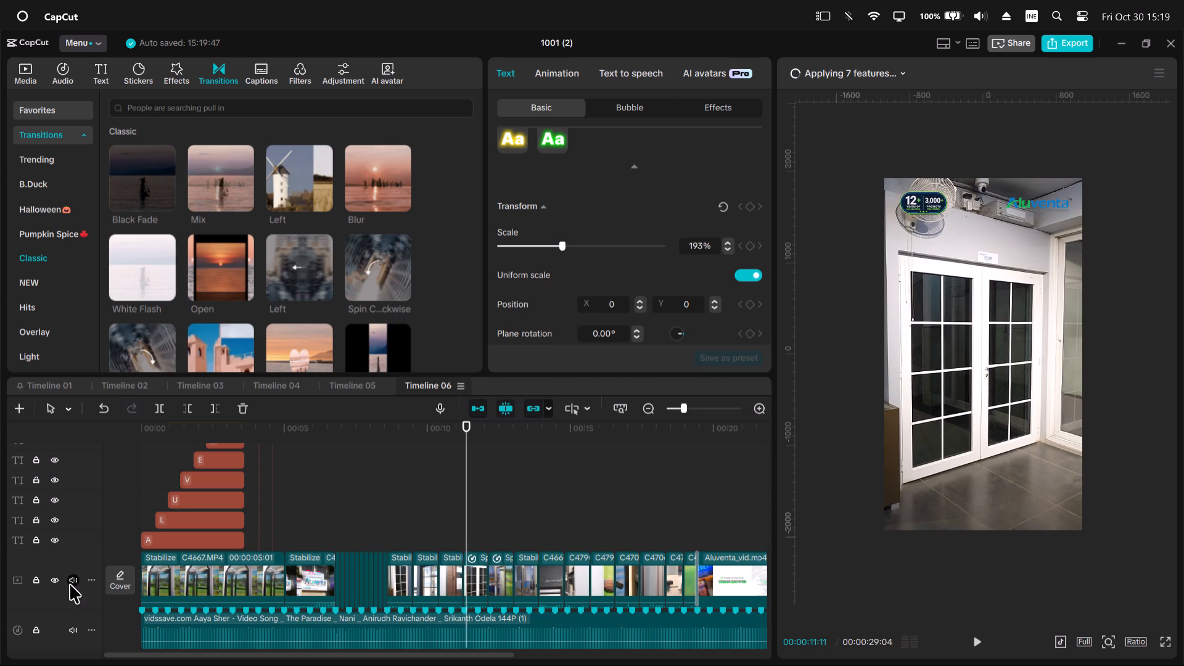
key(space)
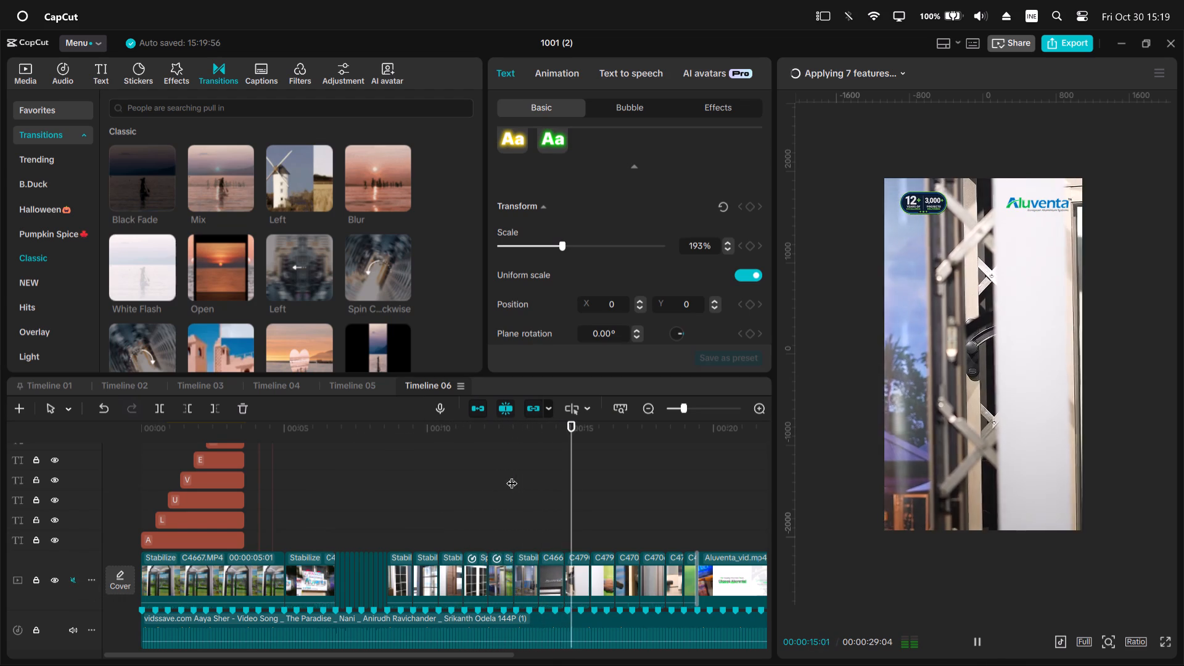
key(space)
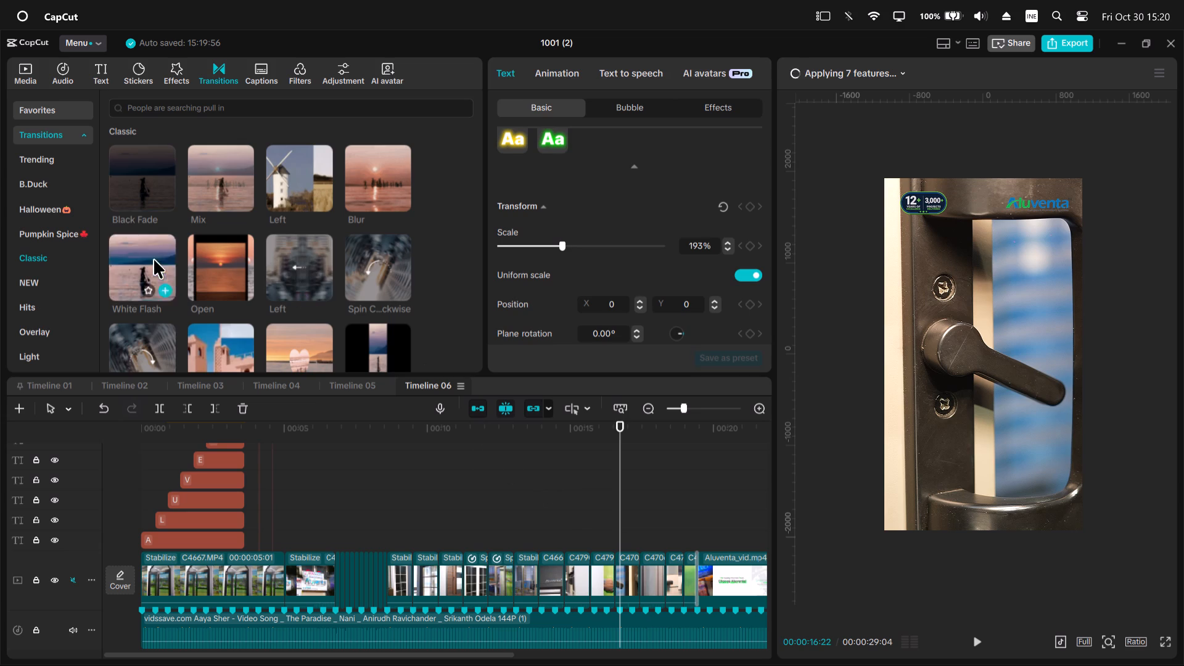
Add a custom adjustment layer at the start of the timeline, directly above the main video track.
click(28, 68)
click(327, 73)
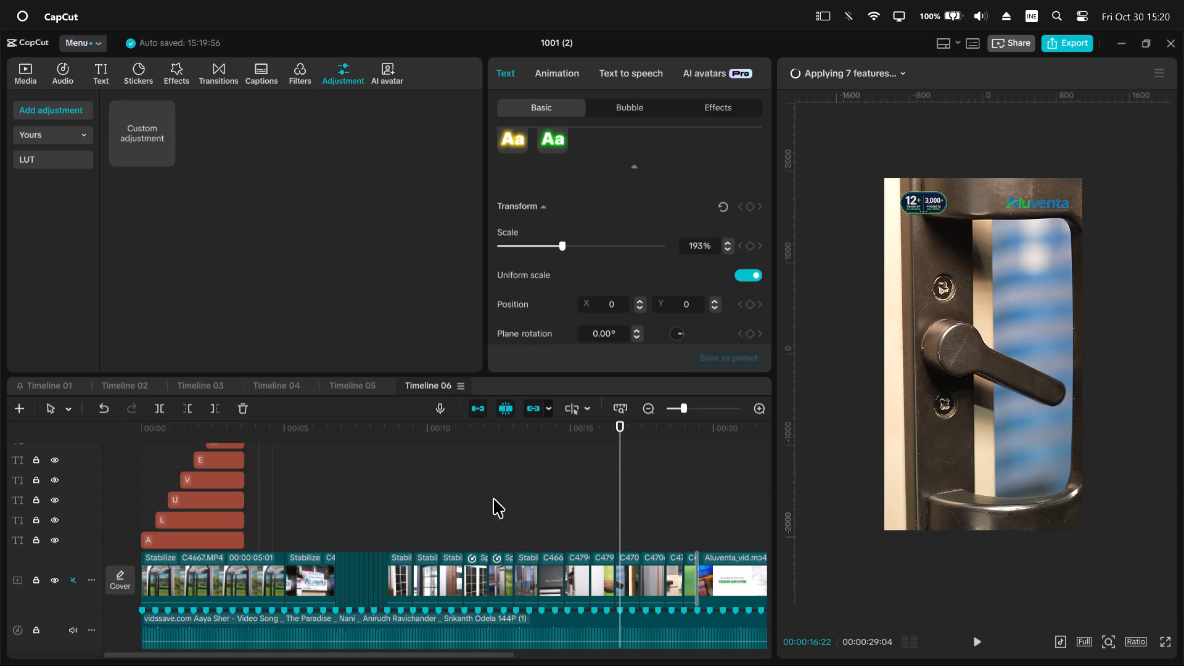
ctrl+scroll(514, 544, down, 5)
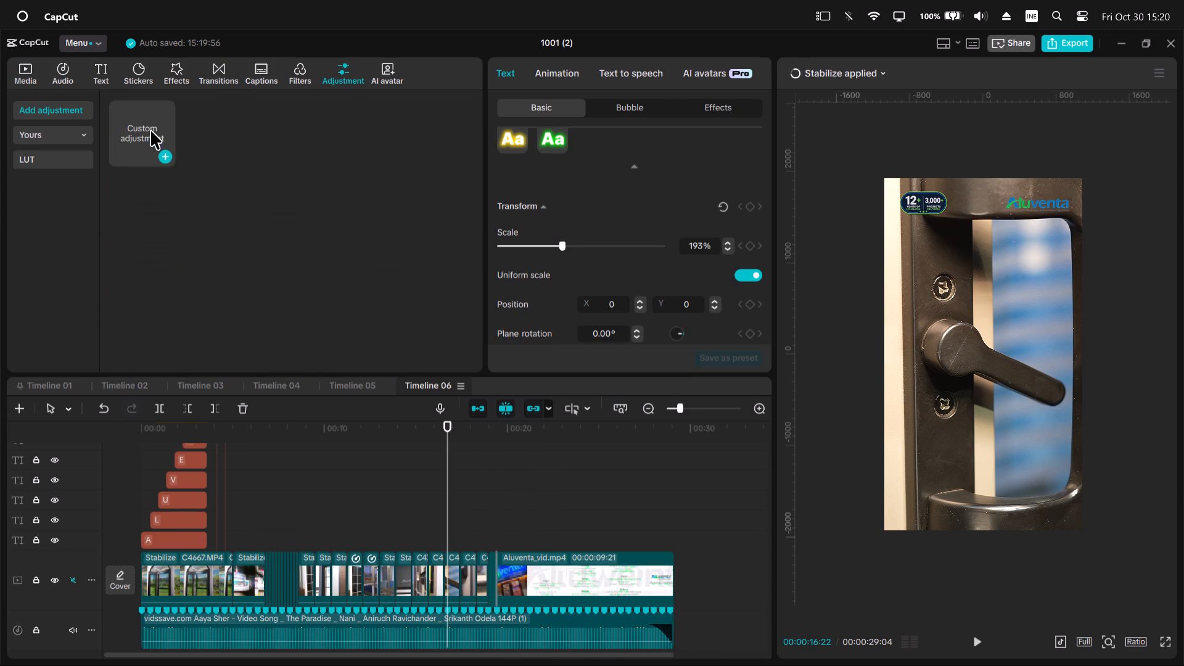
drag(150, 130, 136, 554)
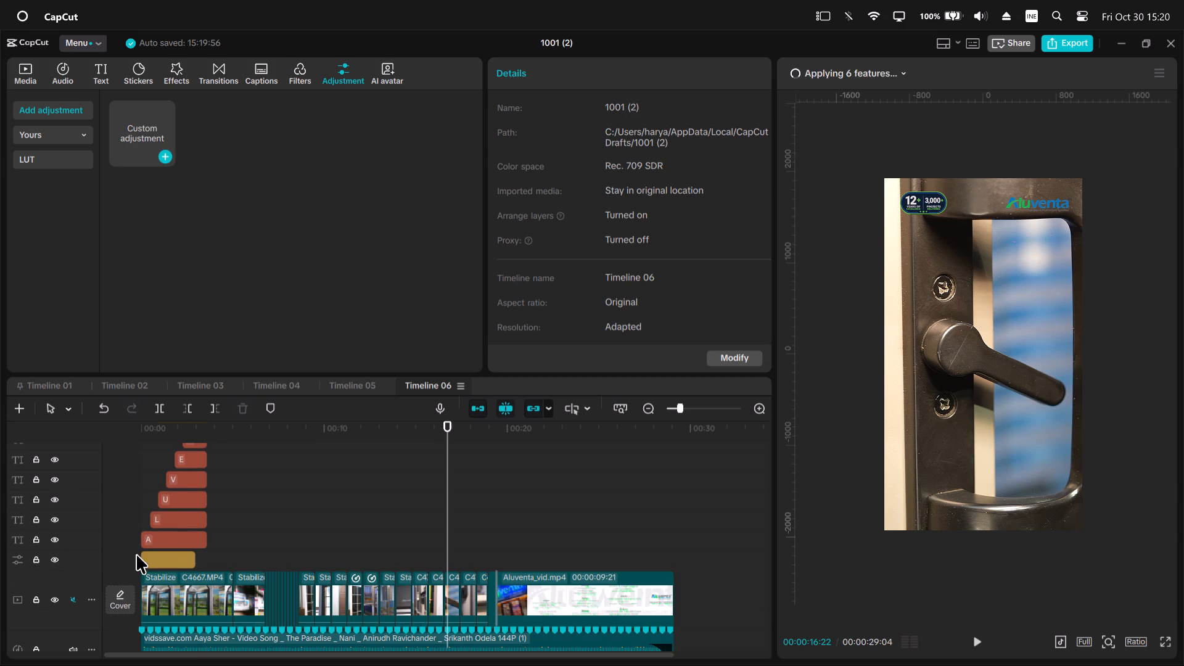
Extend the adjustment layer over the main-track clips so it ends where the Aluventa_vid.mp4 outro begins.
click(175, 558)
drag(197, 561, 573, 623)
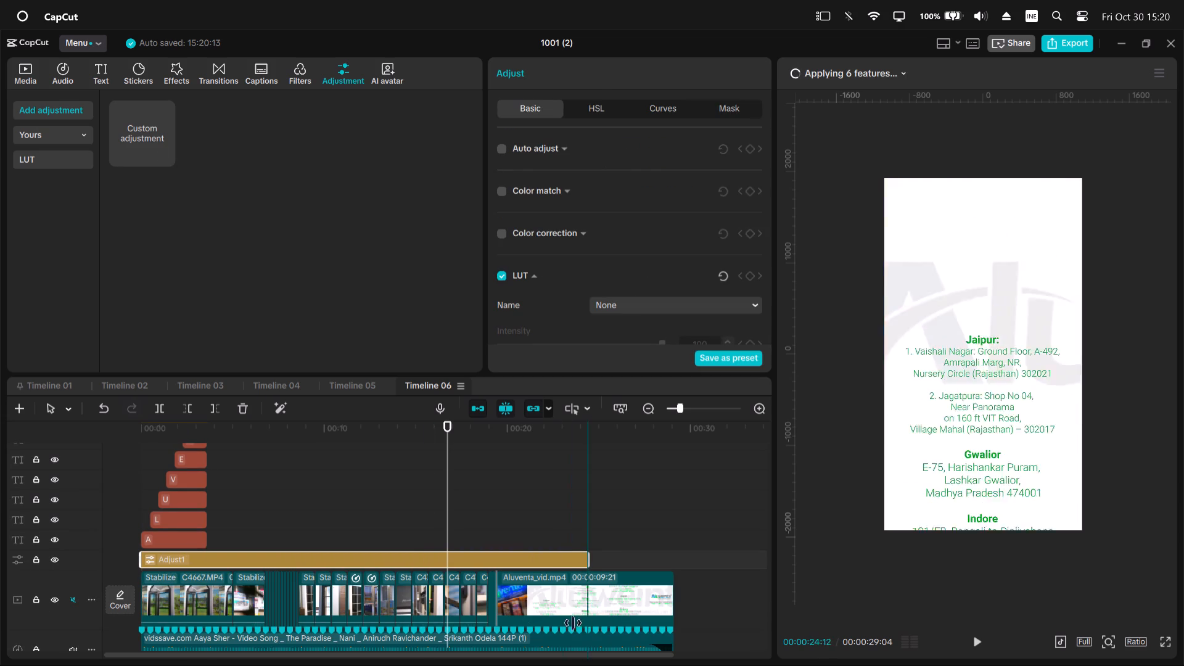
drag(573, 623, 496, 623)
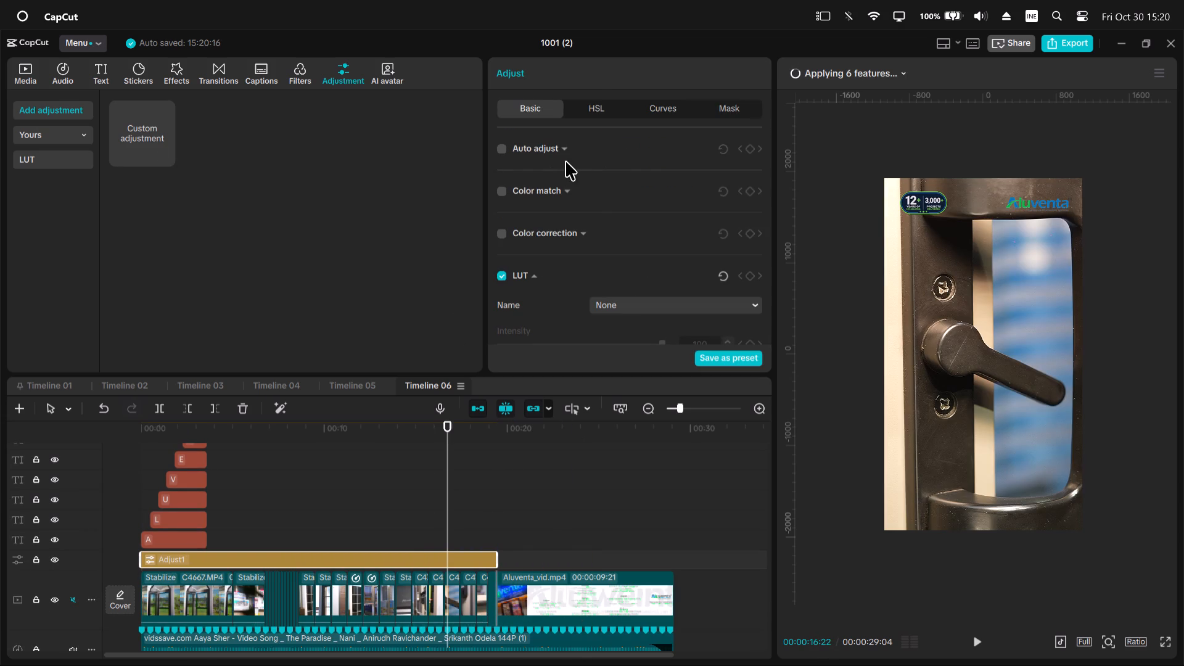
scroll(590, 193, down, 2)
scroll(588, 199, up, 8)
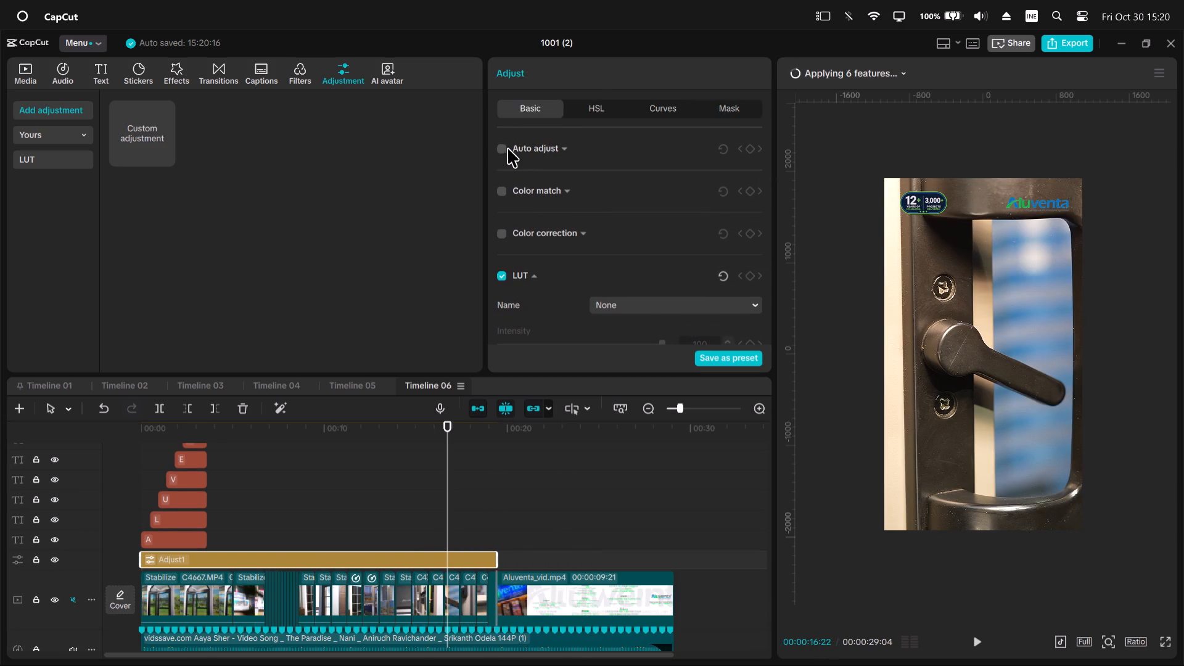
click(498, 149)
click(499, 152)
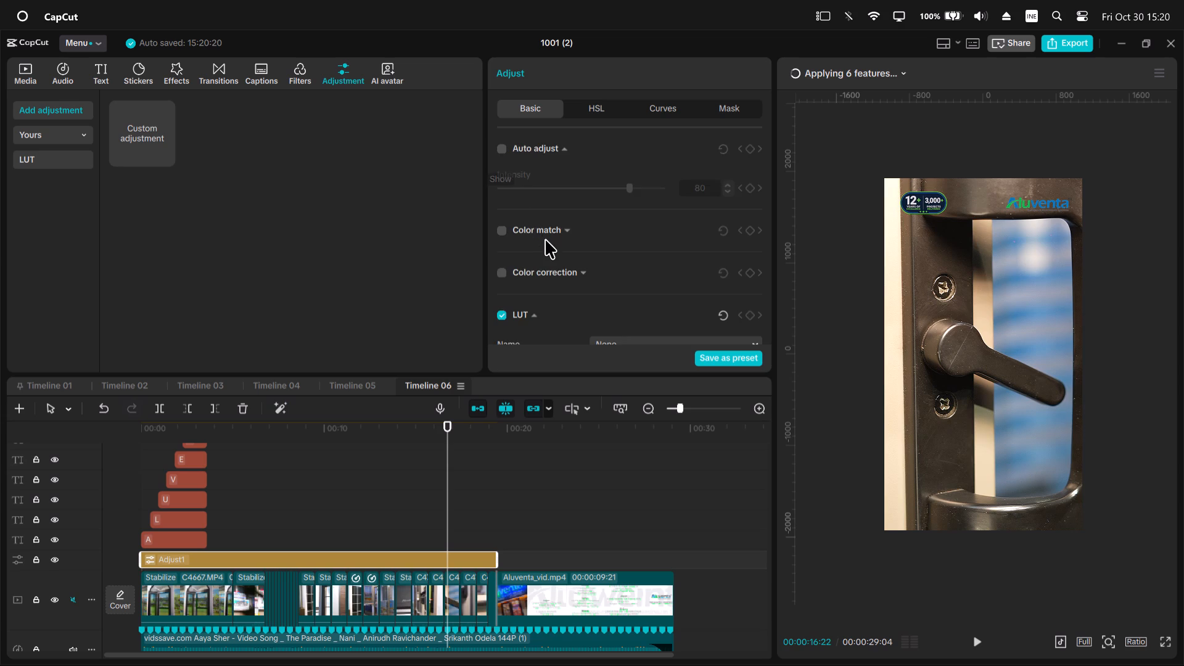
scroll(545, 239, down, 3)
Set the adjustment layer's effects to Sharpen 12, Clarity 16 and Vignette 1.
click(403, 451)
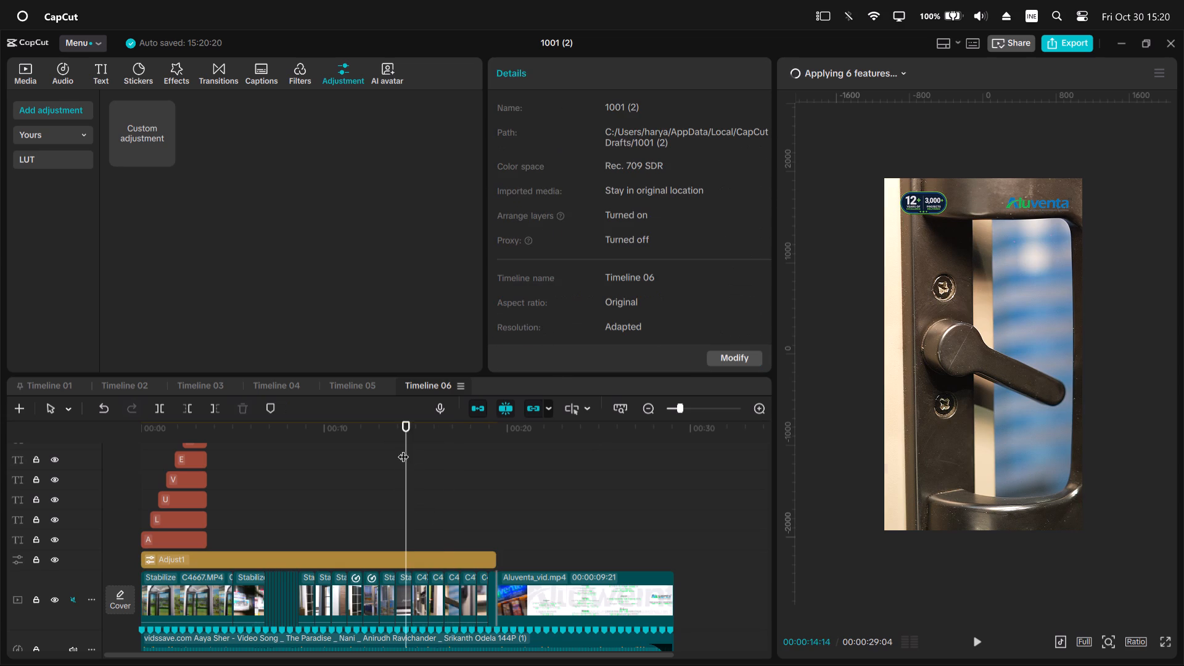
drag(405, 445, 402, 451)
scroll(582, 305, down, 15)
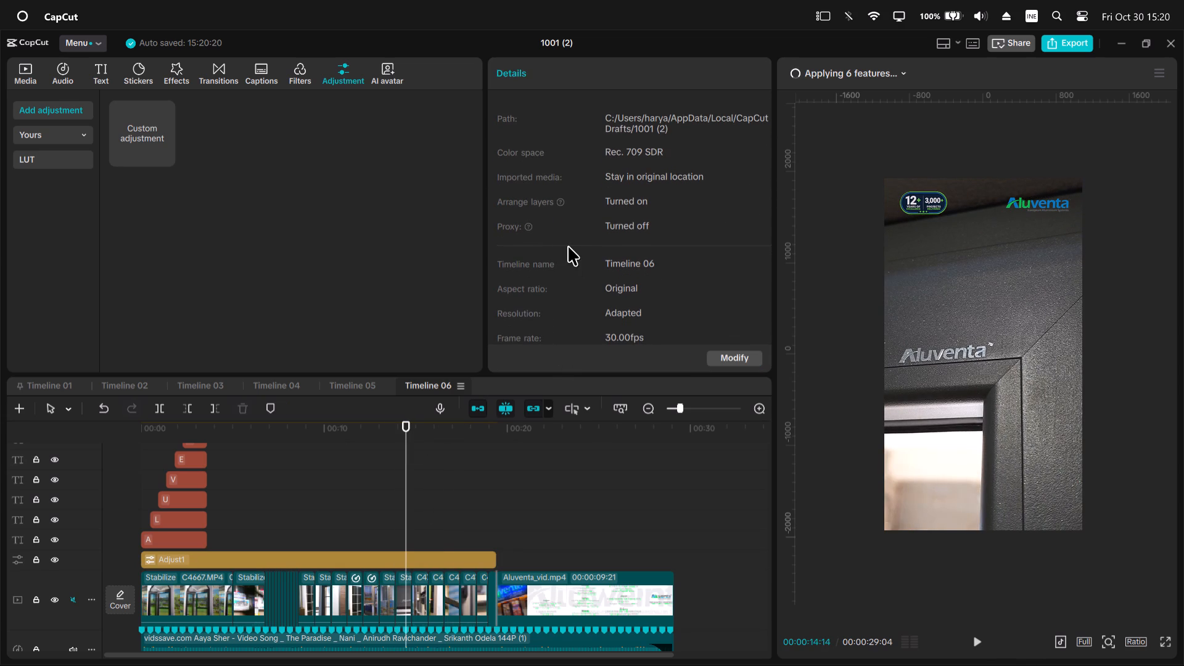
scroll(568, 246, down, 3)
click(405, 561)
scroll(567, 240, down, 10)
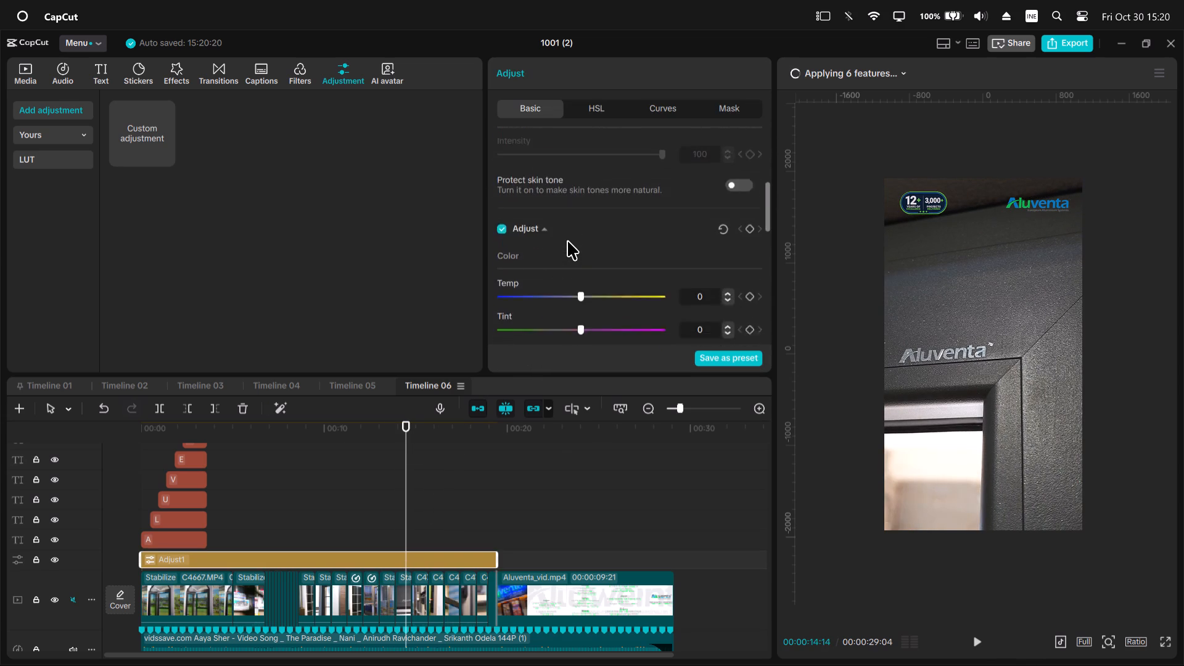
scroll(567, 240, down, 13)
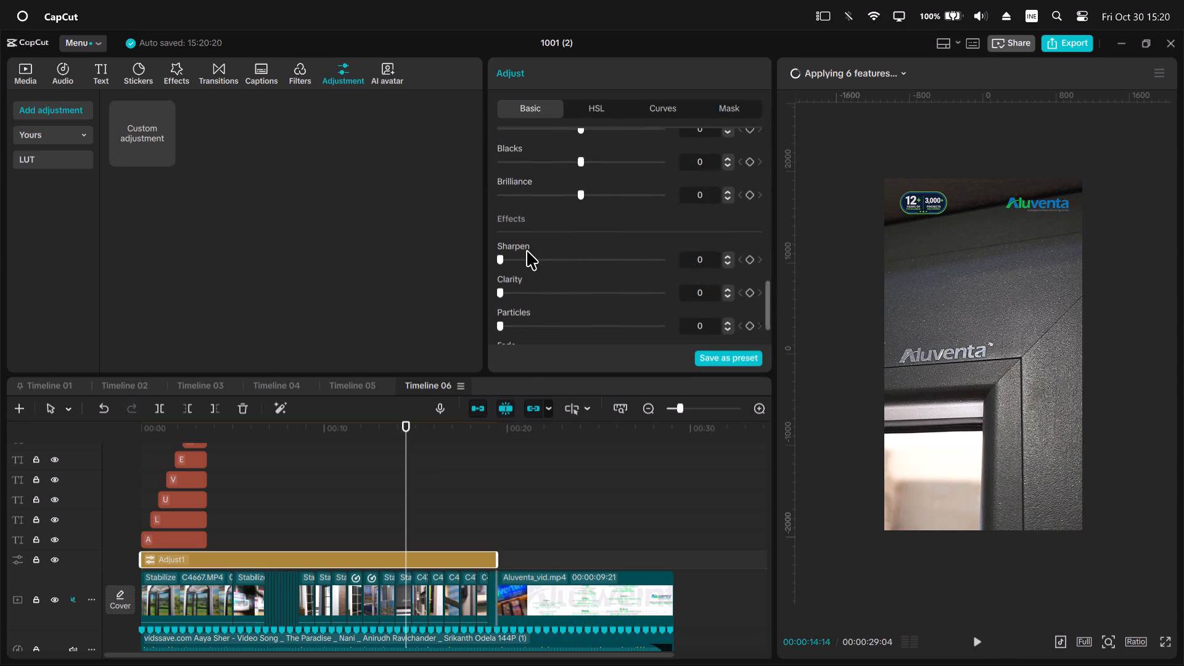
click(520, 260)
click(524, 290)
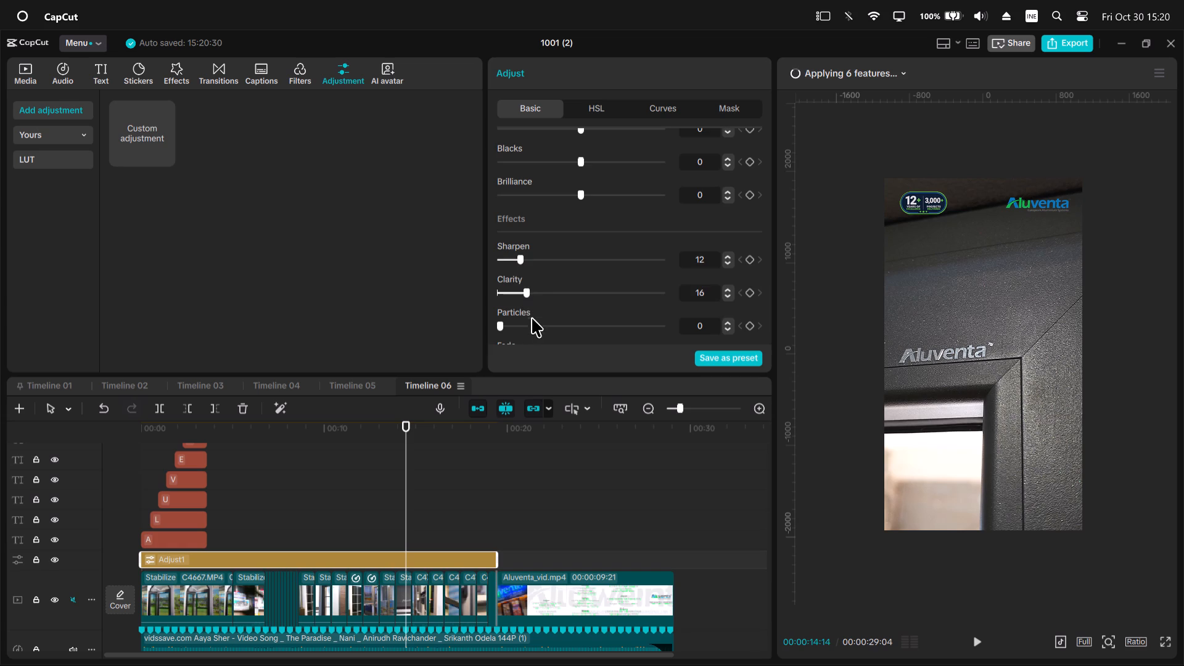
scroll(621, 324, down, 4)
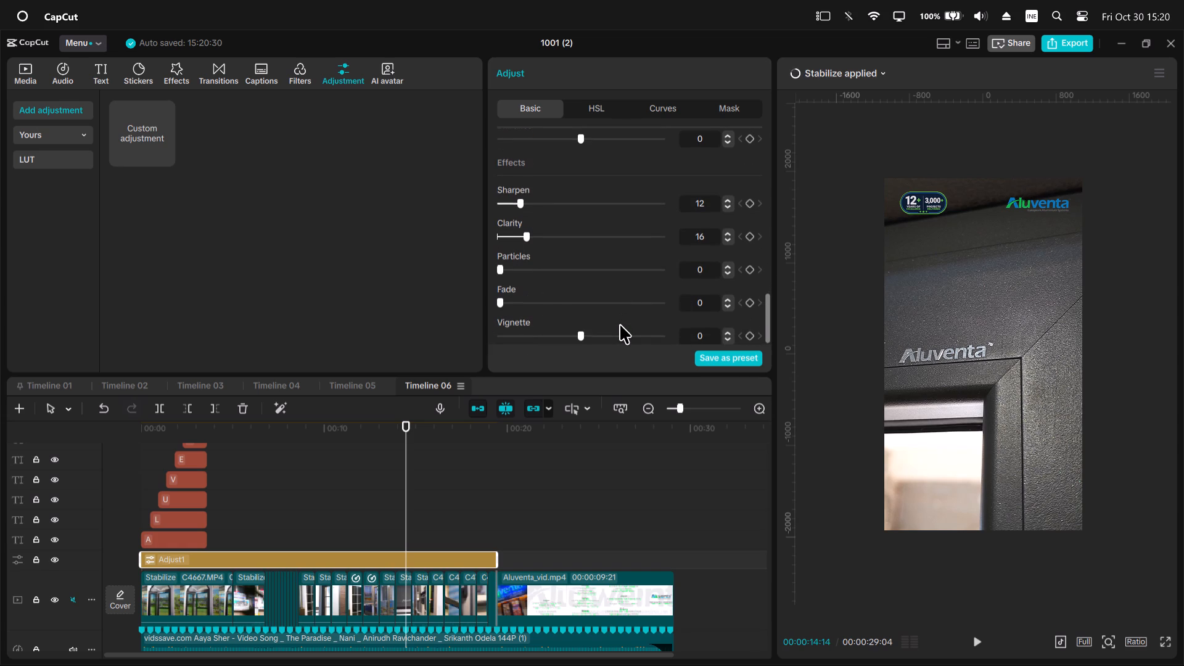
scroll(620, 324, down, 1)
click(725, 335)
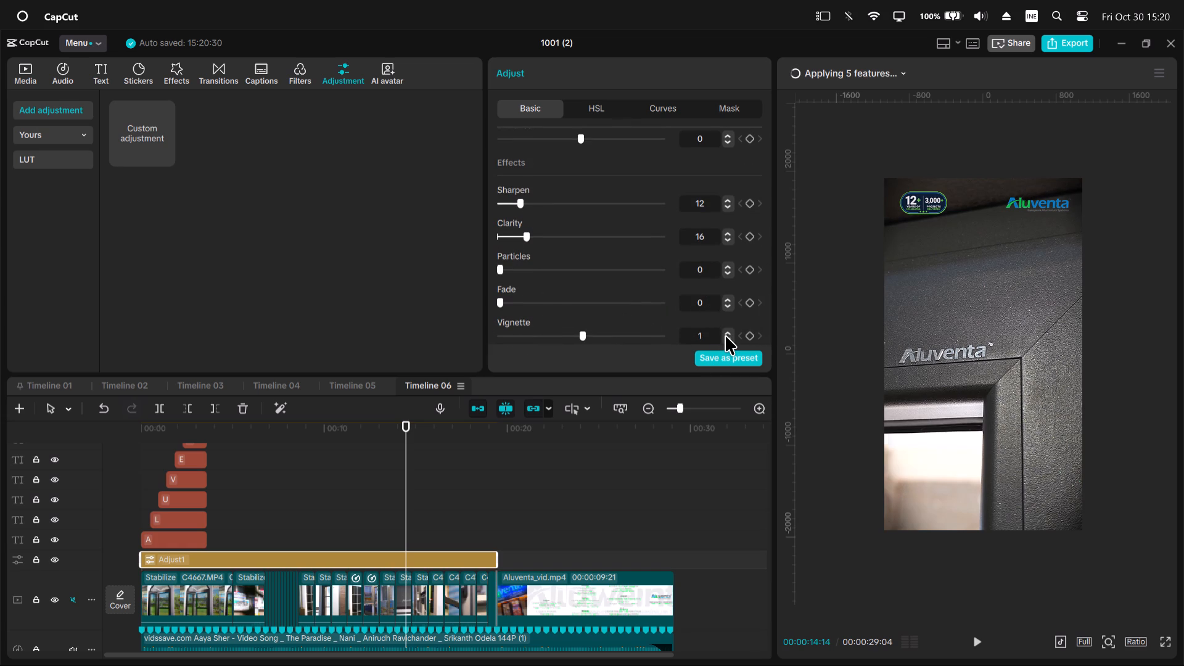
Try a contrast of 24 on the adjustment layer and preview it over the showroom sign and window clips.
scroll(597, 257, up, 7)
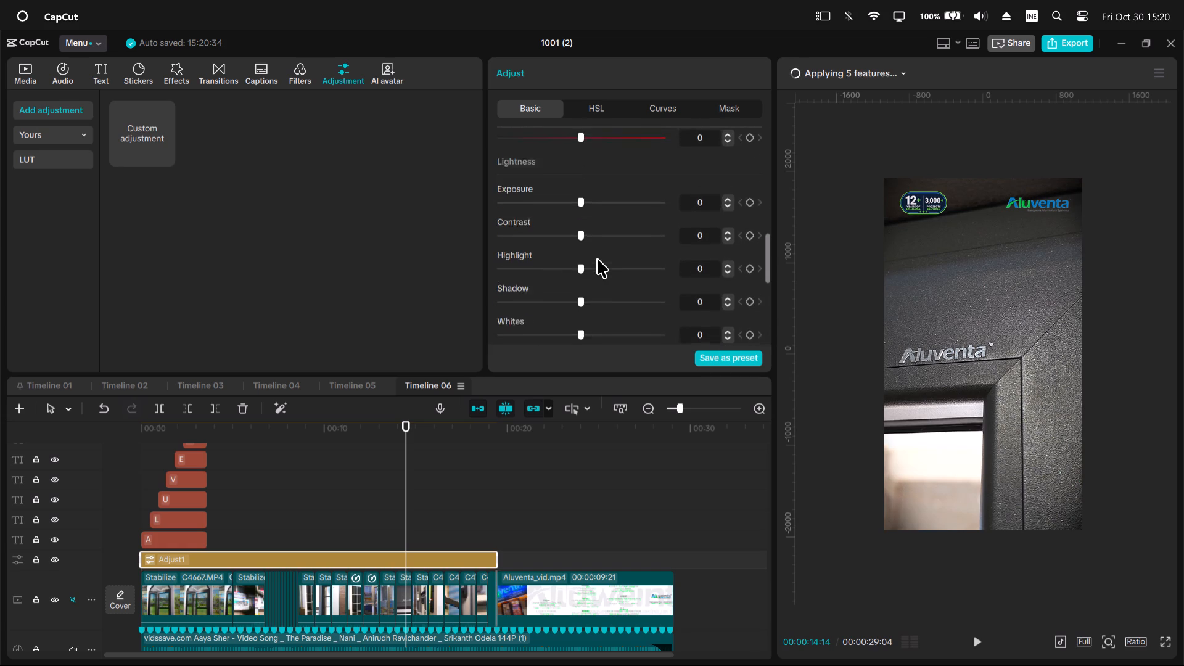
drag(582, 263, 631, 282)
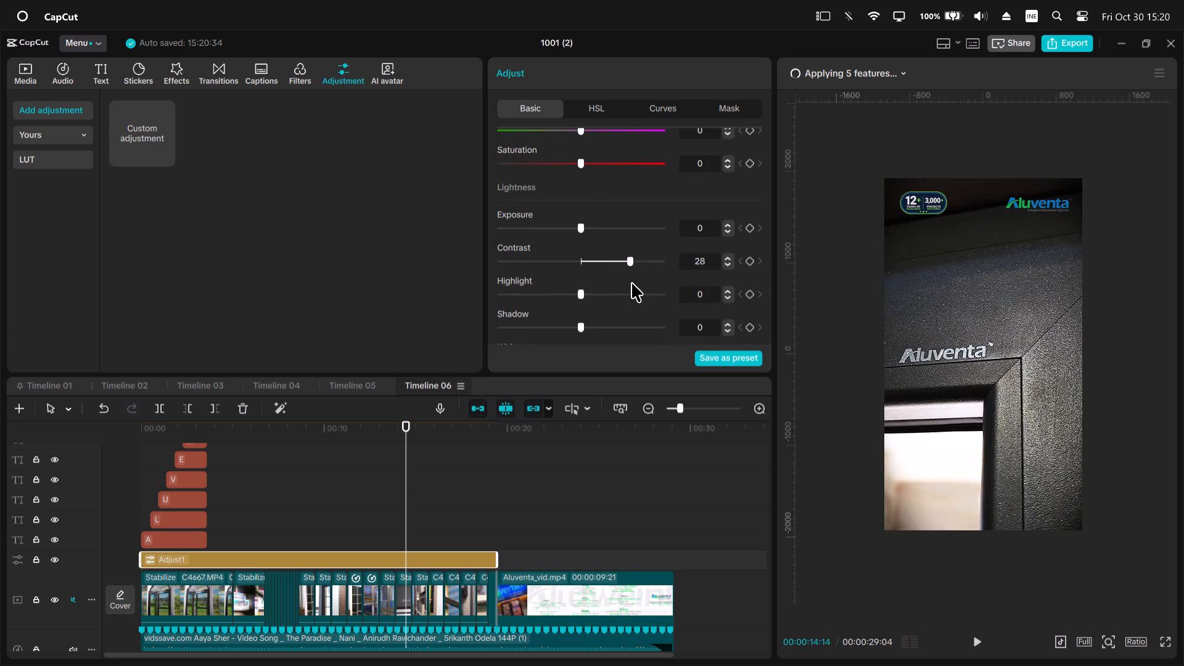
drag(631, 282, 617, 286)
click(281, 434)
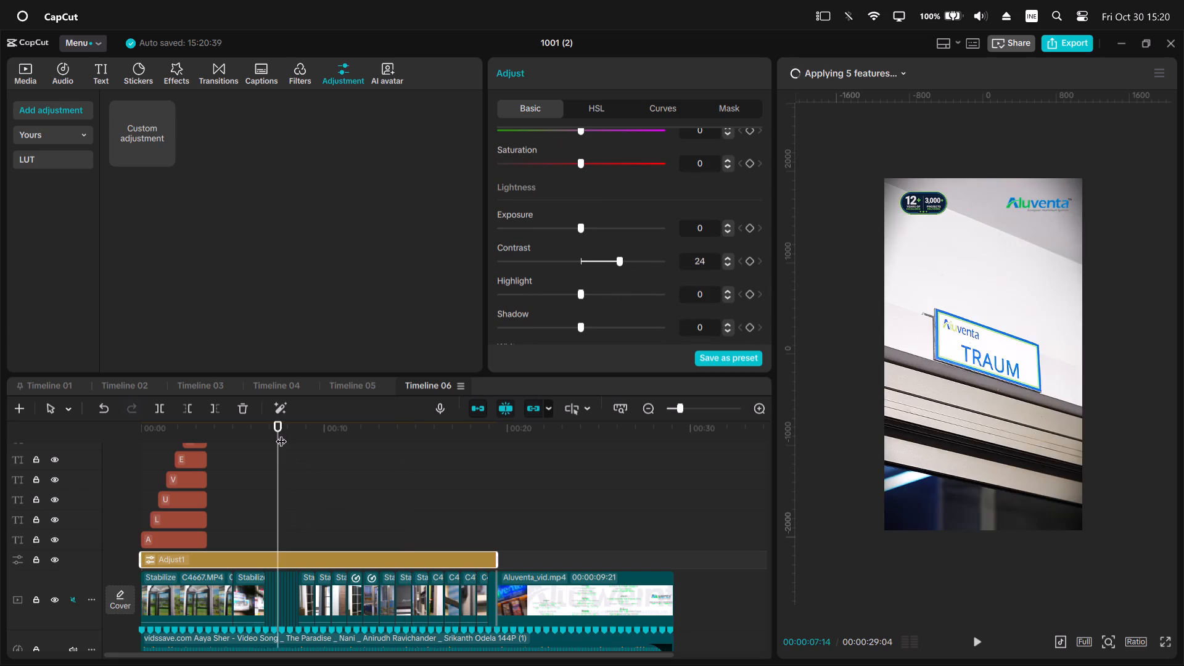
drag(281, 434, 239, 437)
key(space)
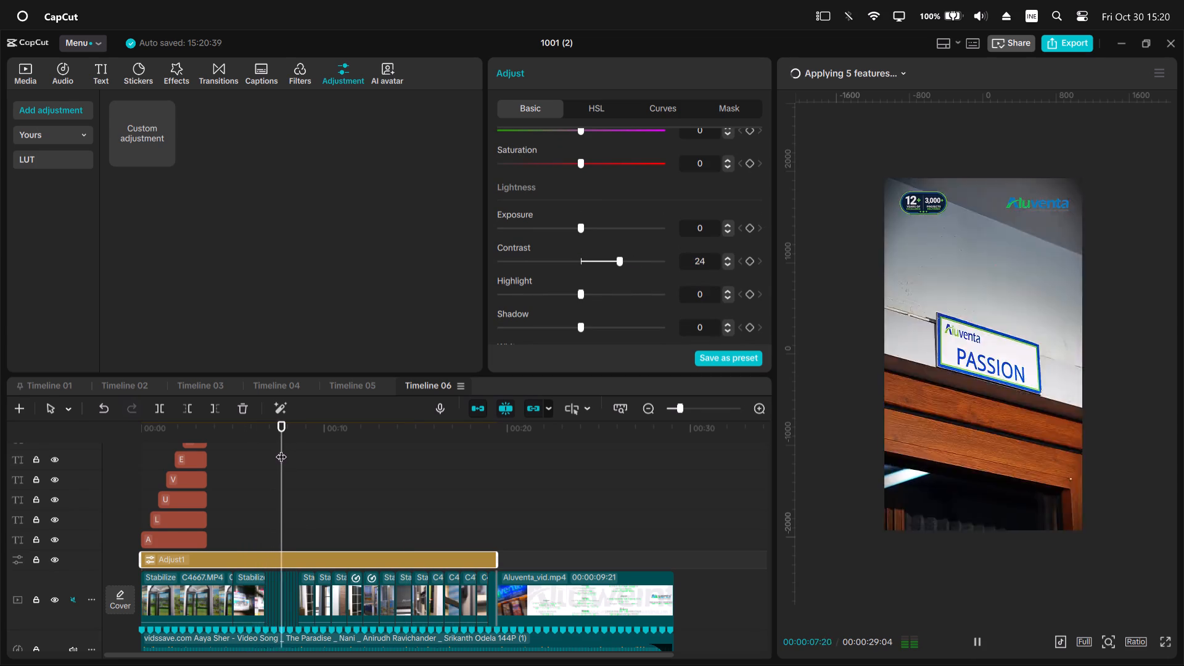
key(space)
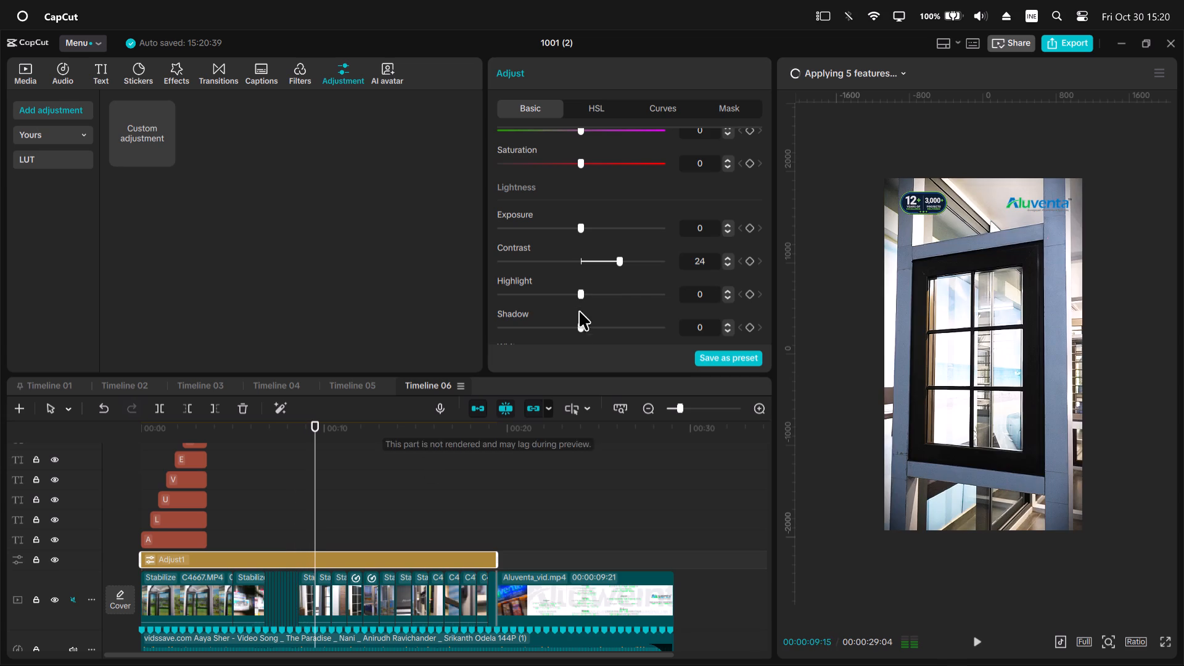
Set the adjustment layer's Contrast to 5 and Highlight to -19, then check the opening clips.
drag(602, 260, 586, 263)
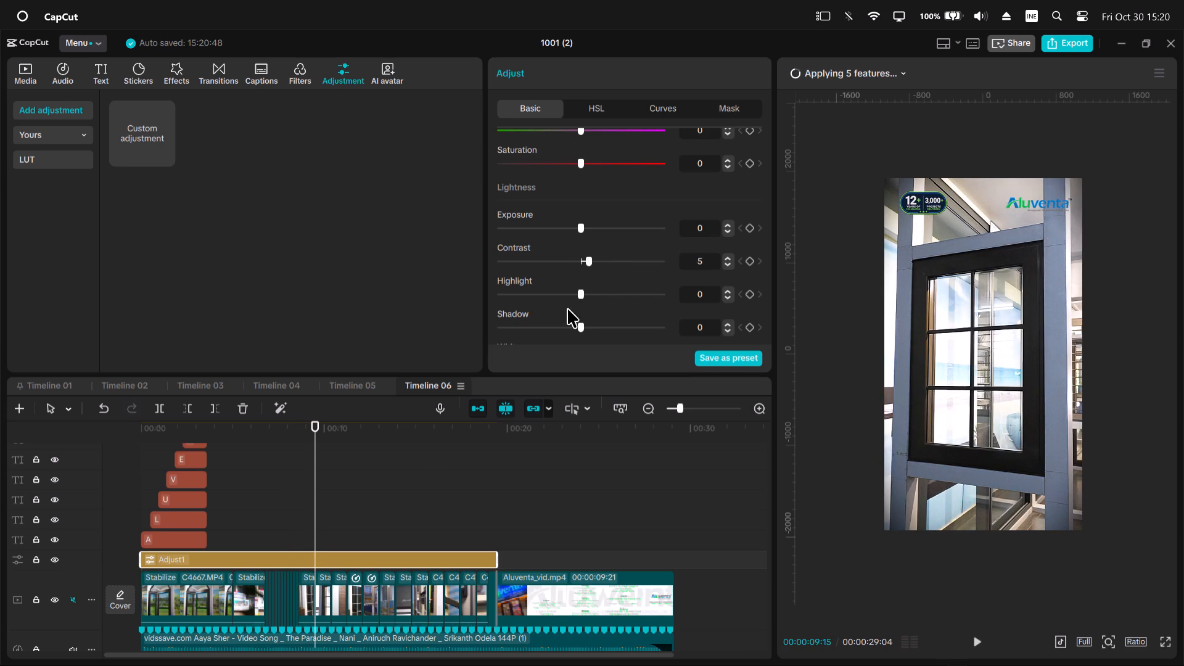
drag(573, 294, 540, 313)
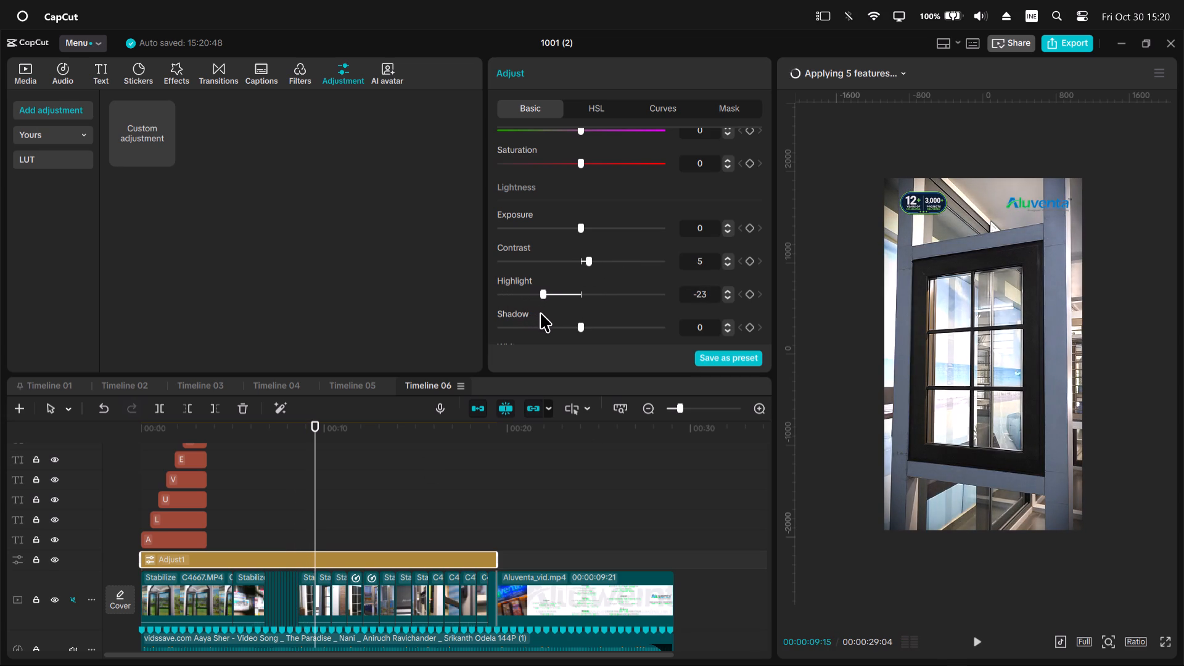
drag(540, 313, 547, 314)
drag(231, 432, 147, 435)
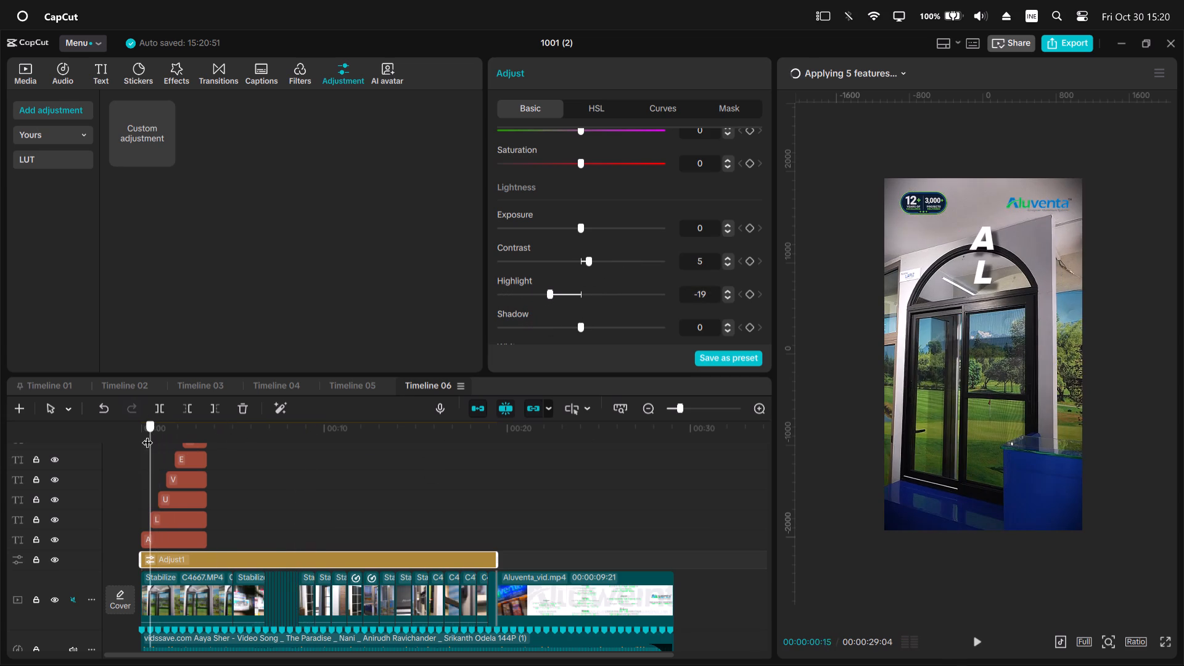
drag(147, 435, 237, 453)
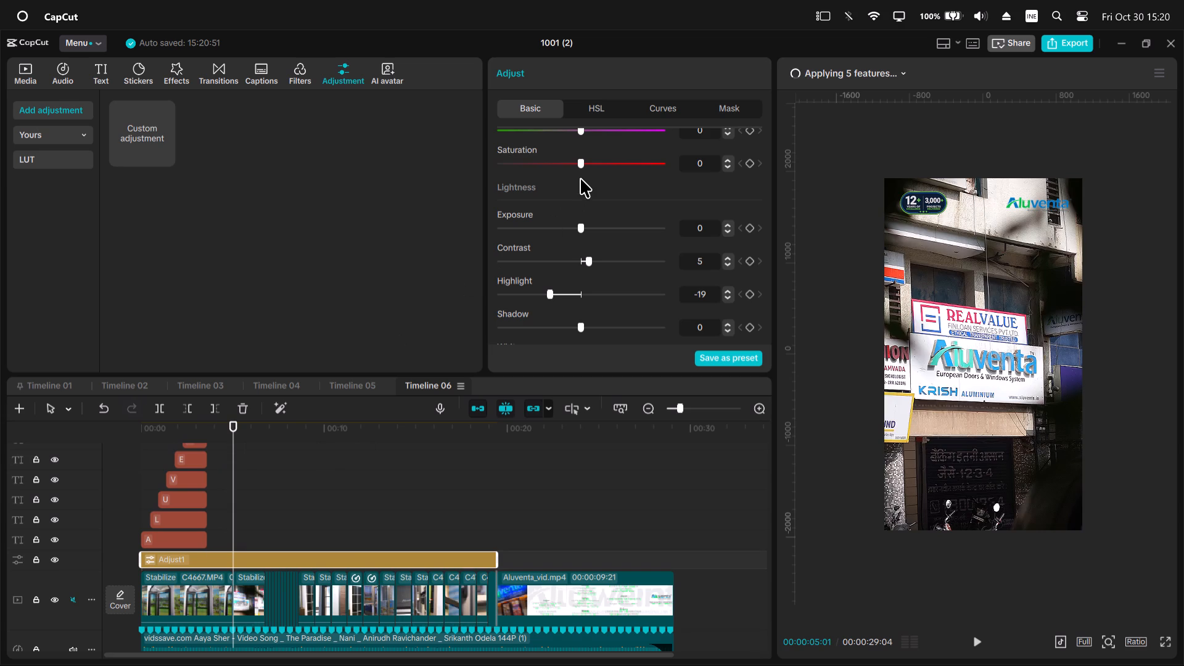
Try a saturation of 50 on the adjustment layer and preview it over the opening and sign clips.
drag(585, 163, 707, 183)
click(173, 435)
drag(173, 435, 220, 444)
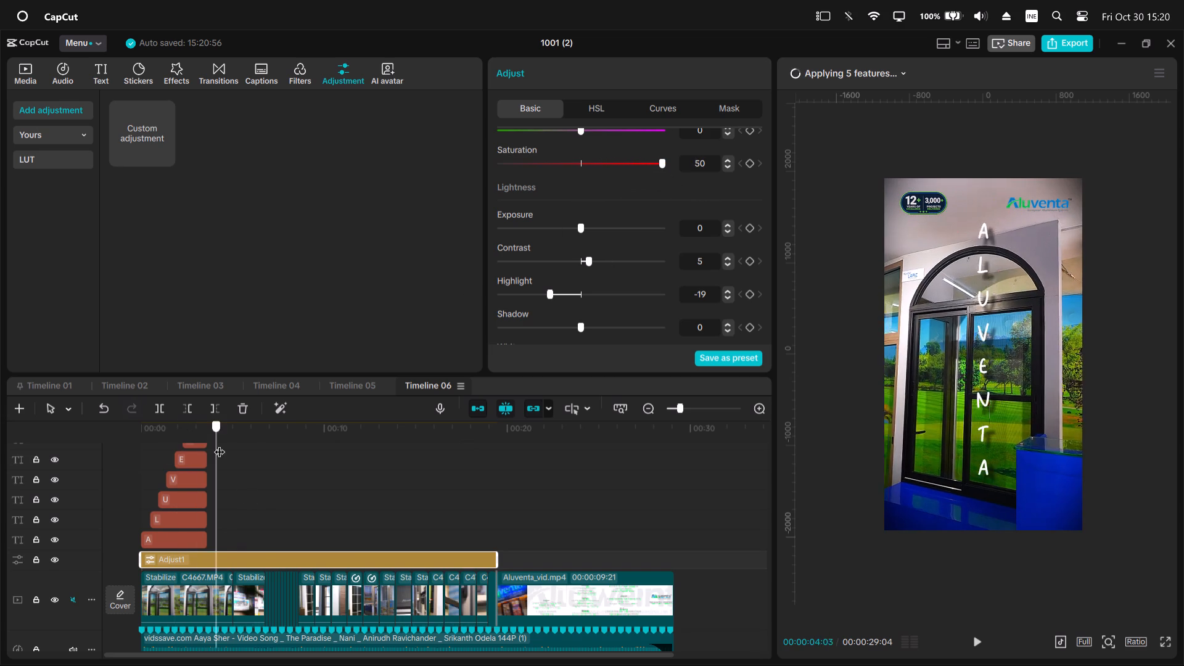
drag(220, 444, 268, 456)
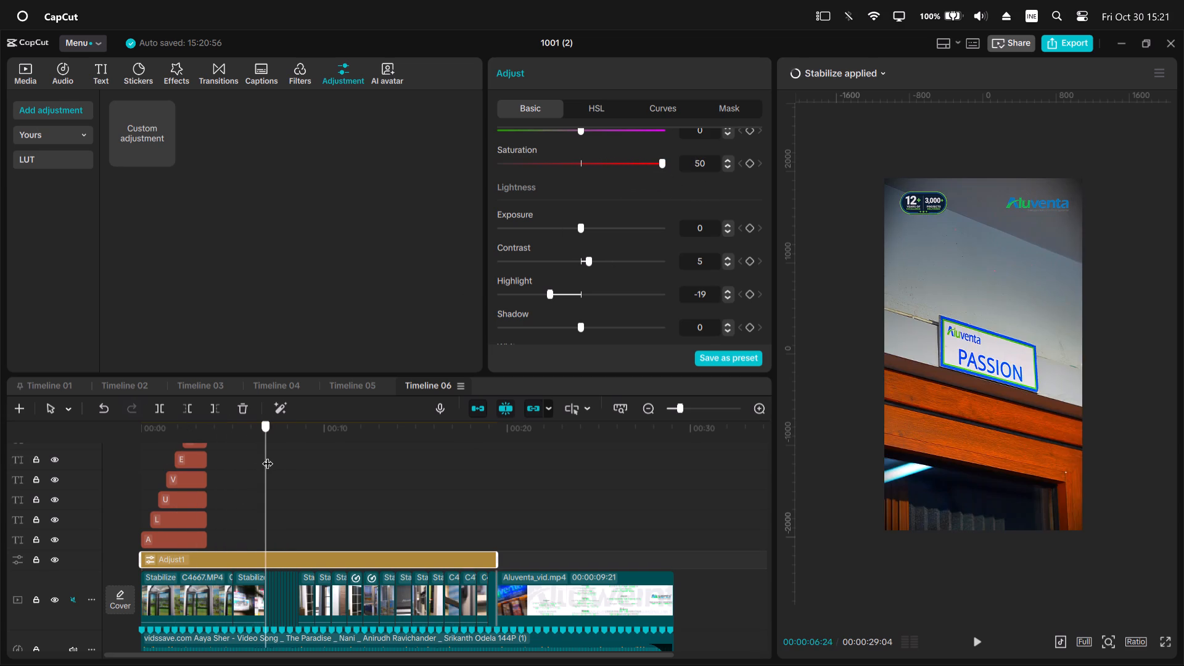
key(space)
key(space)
Set the adjustment layer's Saturation to 15.
click(614, 166)
click(614, 166)
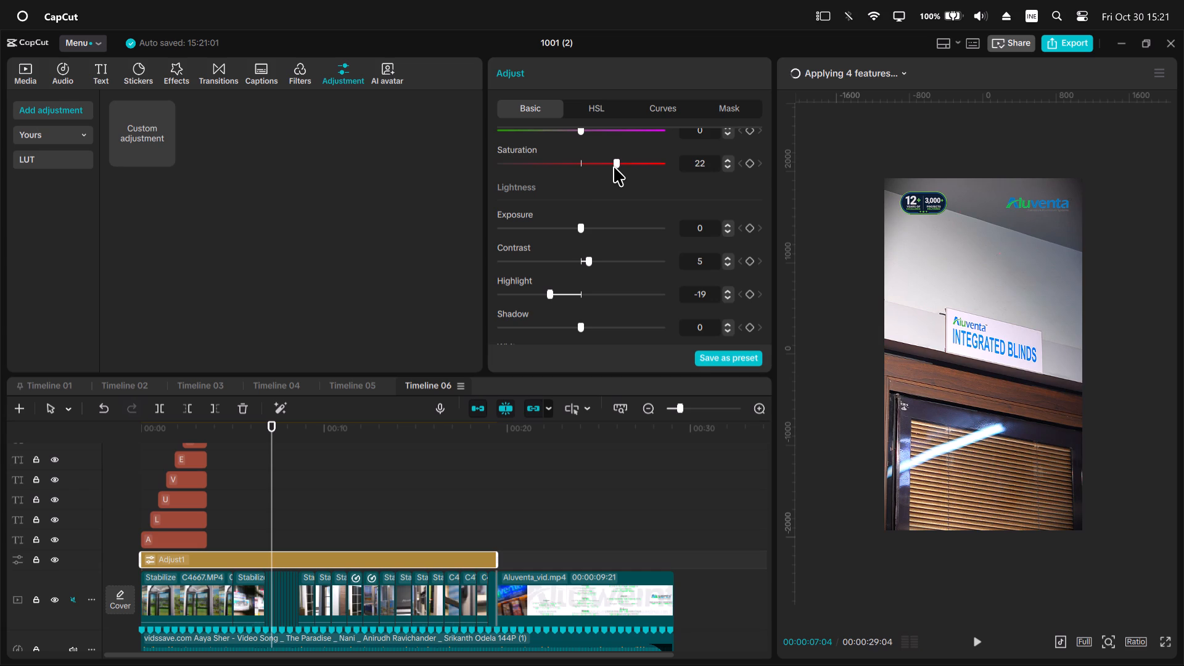
drag(614, 166, 602, 171)
Play the graded edit and replay the lock and handle clips before the outro, examining color and stability.
key(space)
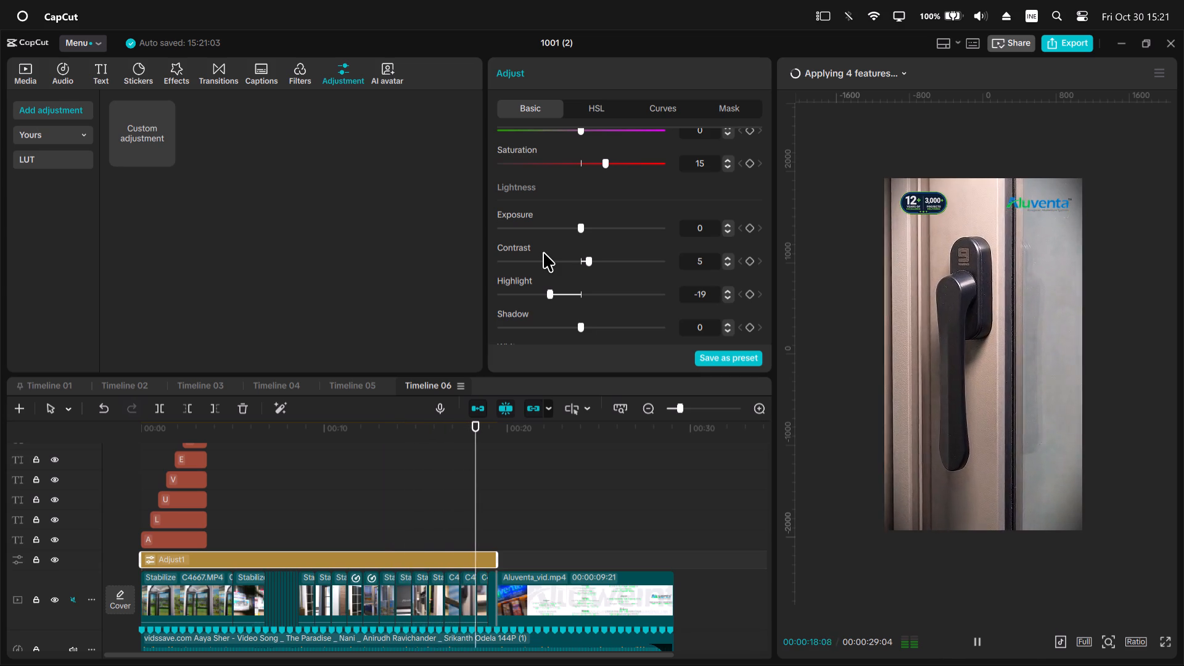
key(space)
scroll(432, 634, down, 4)
ctrl+scroll(523, 560, up, 2)
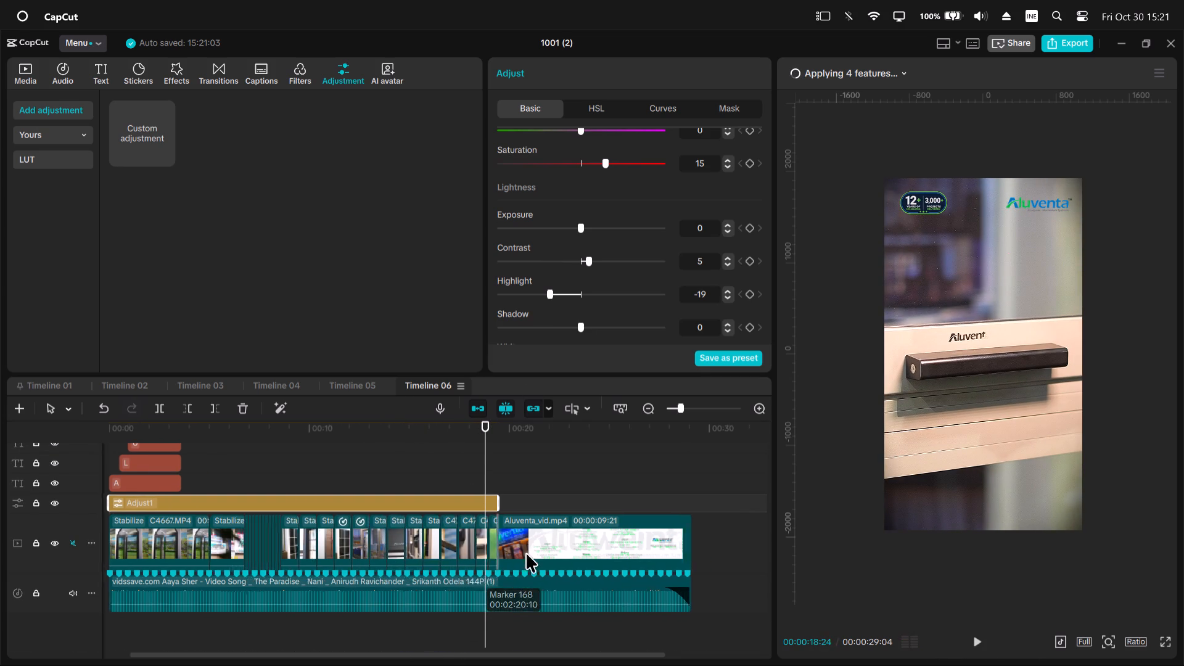
ctrl+scroll(526, 553, up, 8)
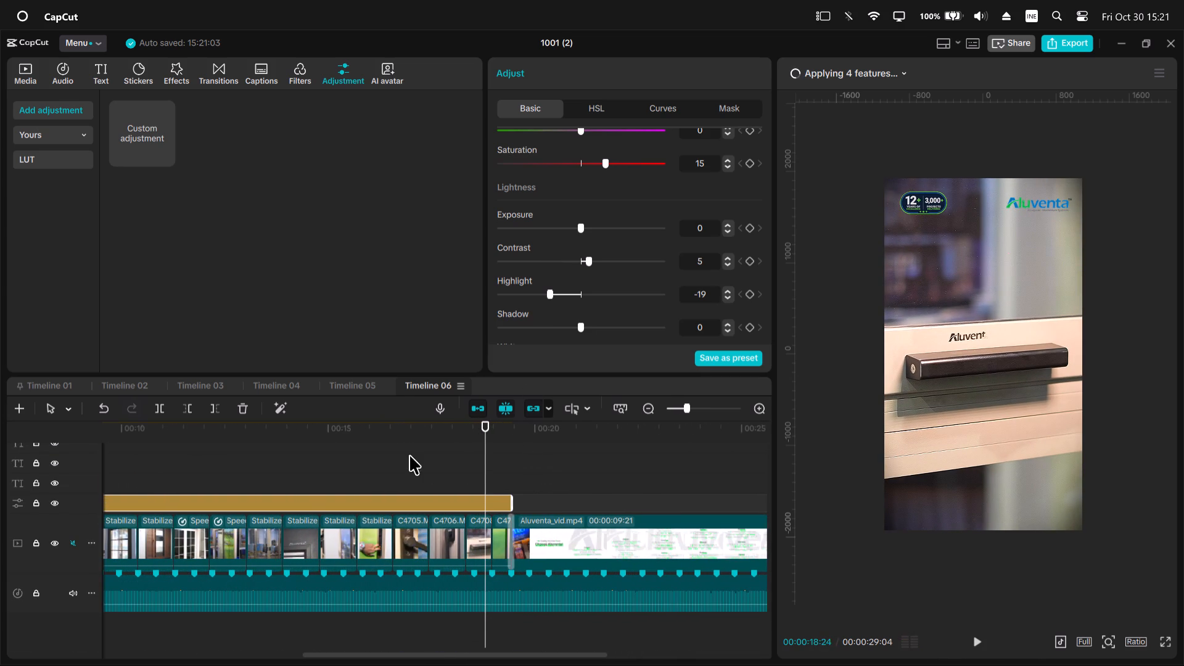
double_click(348, 424)
key(space)
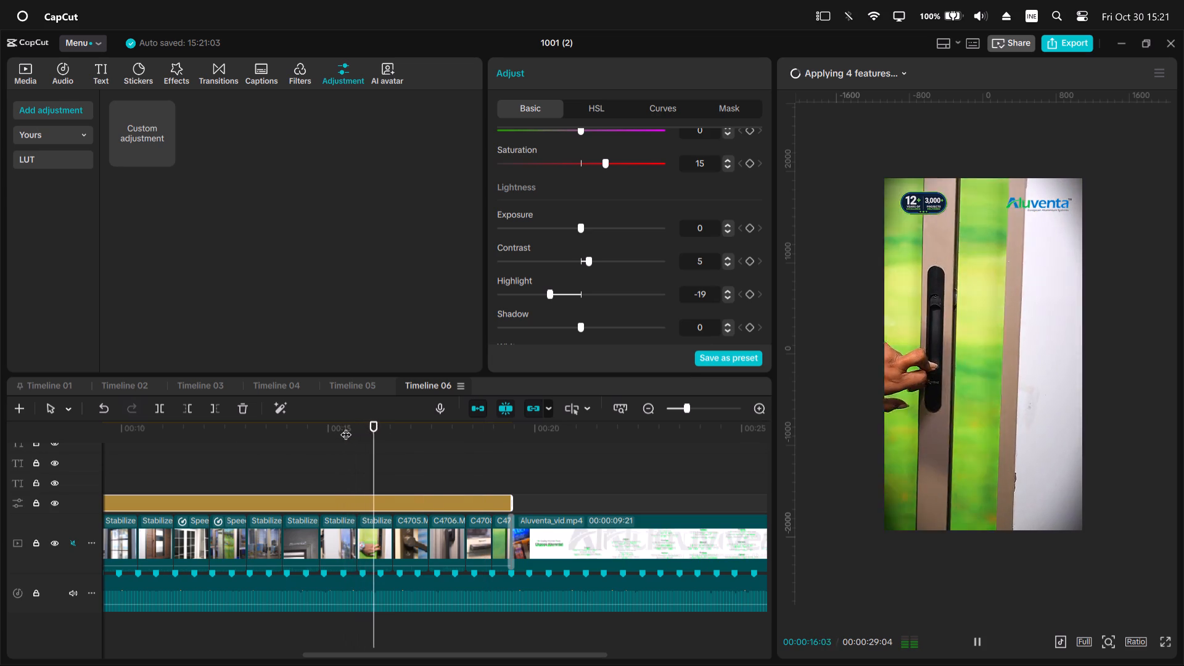
key(space)
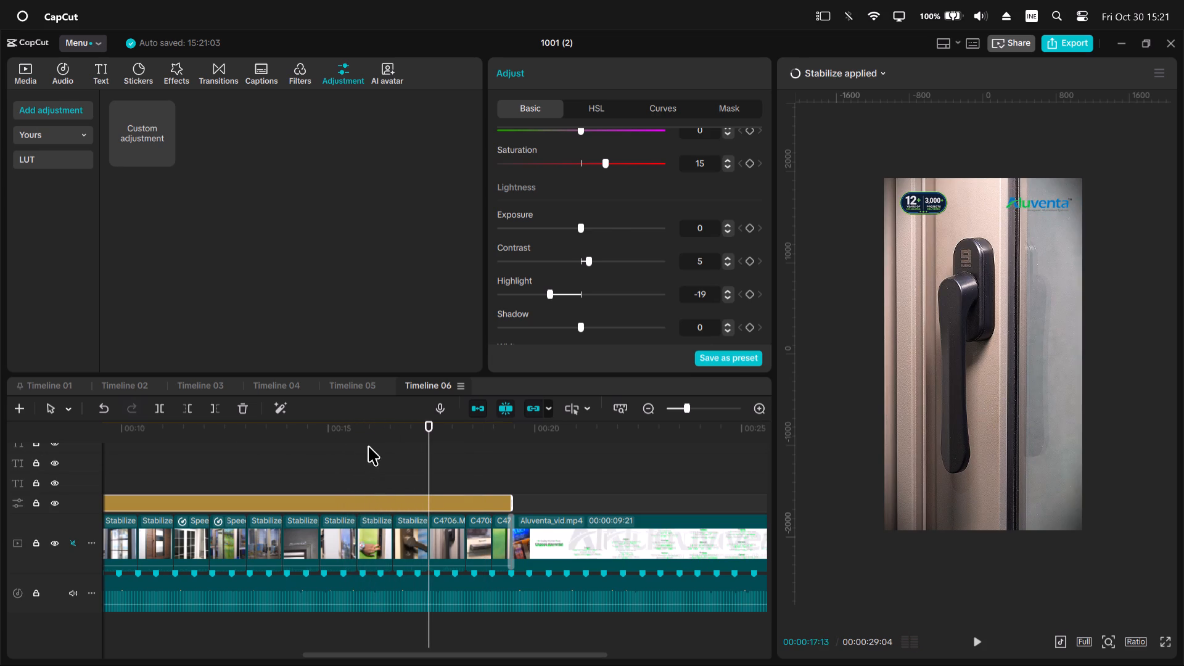
click(366, 443)
key(space)
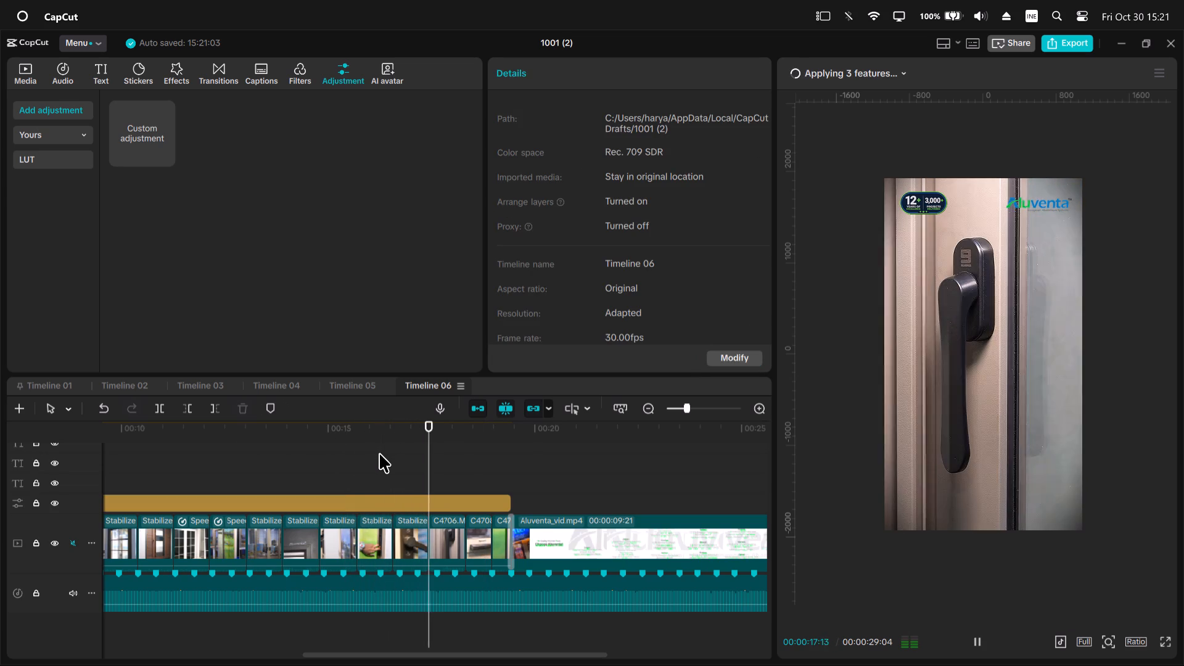
key(space)
Change the stabilization level of the dark lever-handle clip just before C4706 to Minimum cut and replay that section.
click(411, 435)
click(415, 536)
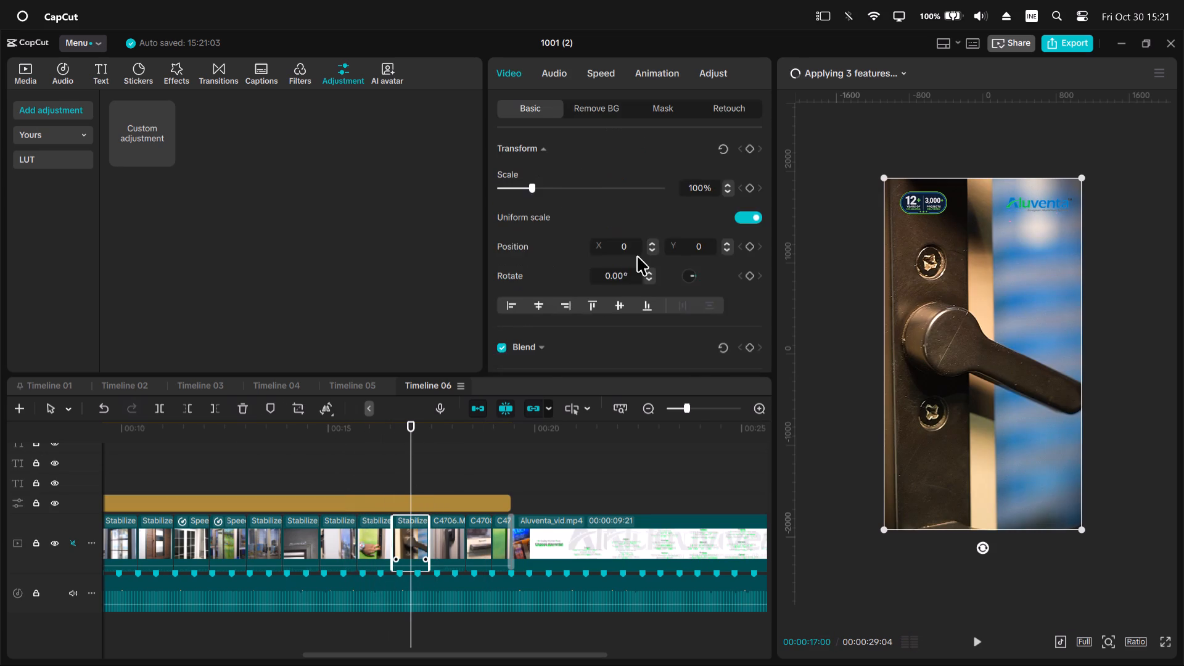
scroll(637, 256, down, 6)
click(667, 228)
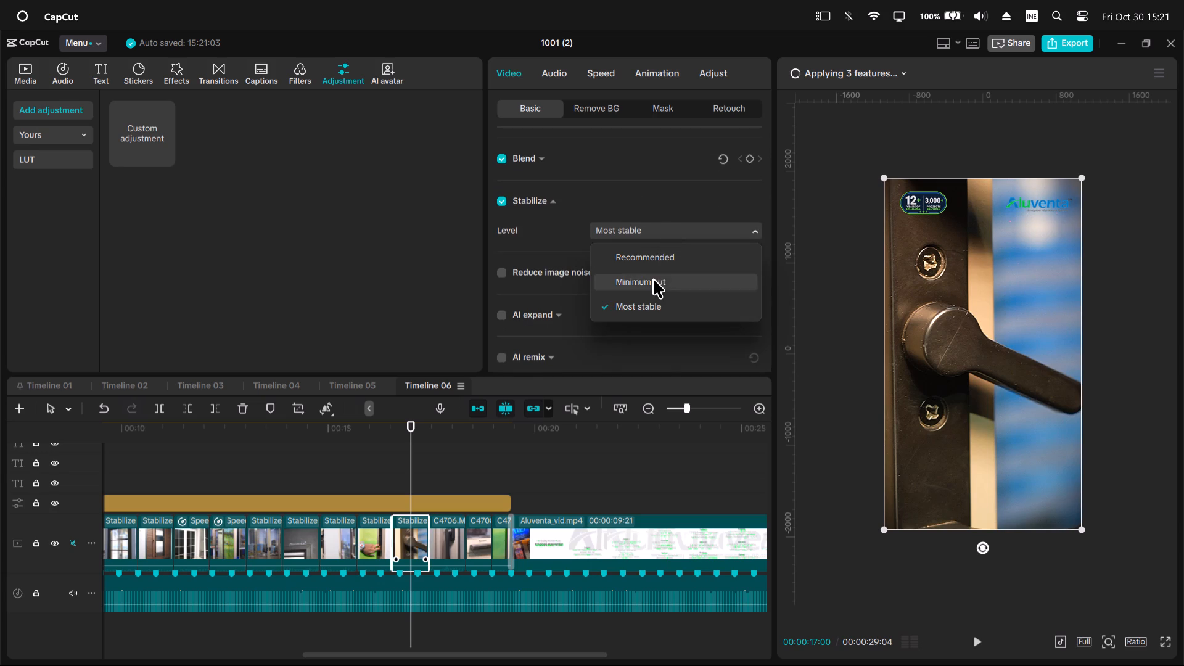
click(653, 279)
click(361, 437)
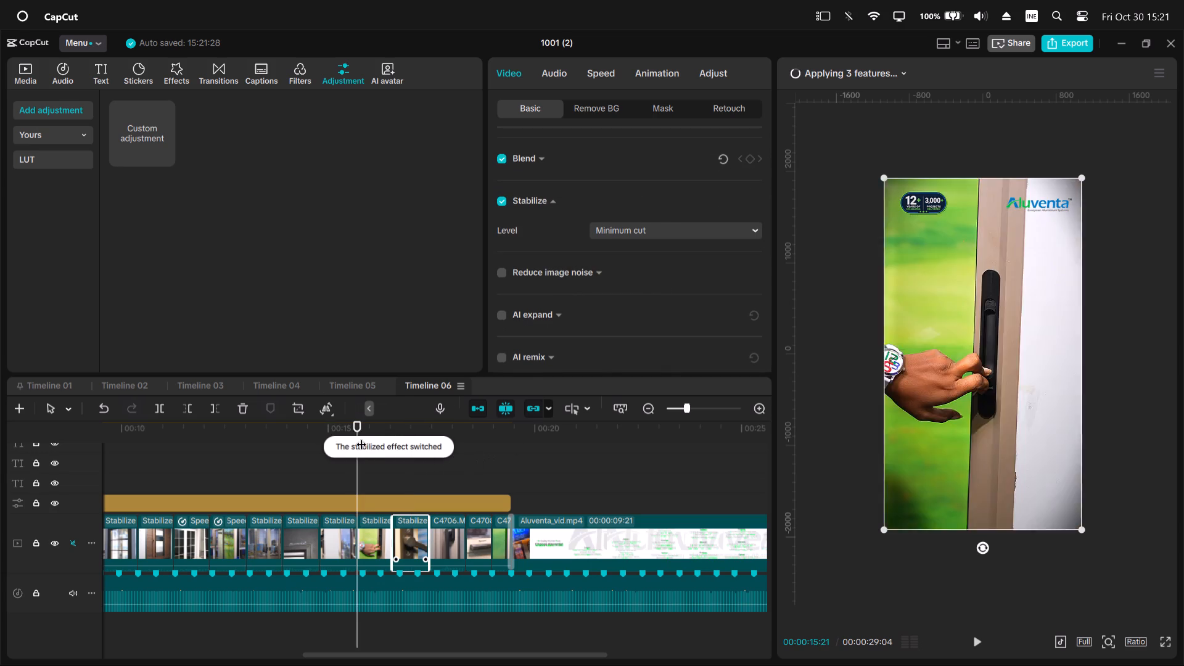
key(space)
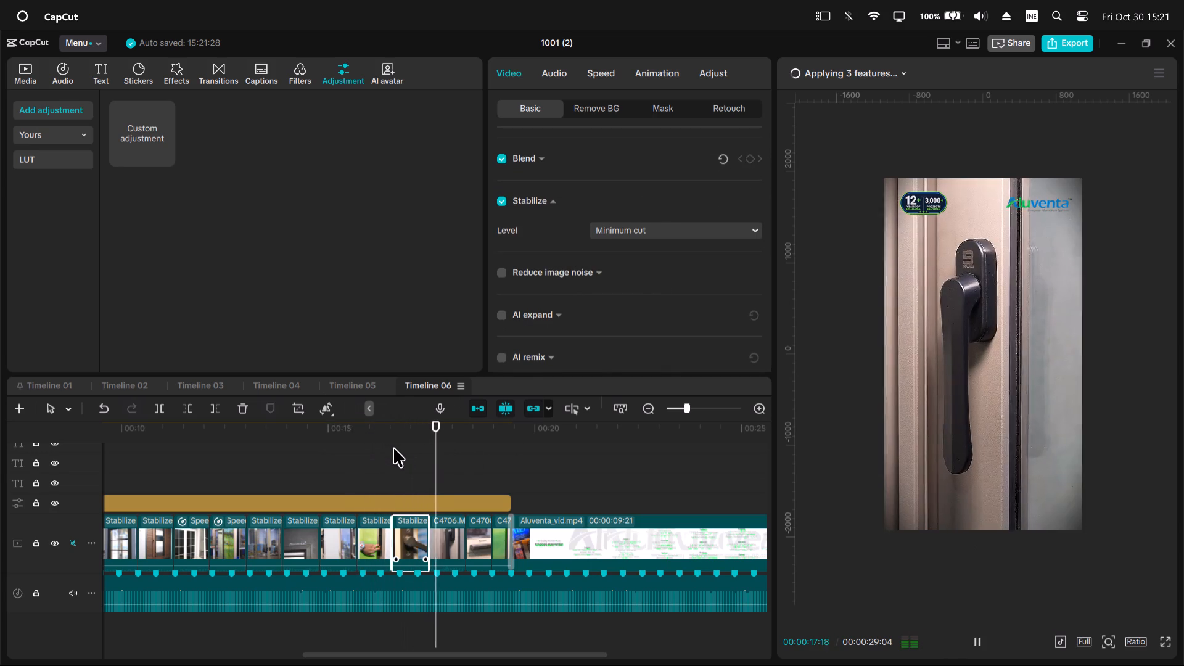
key(space)
Check the progress of the queued clip stabilization and replay from the lever-handle clips into the outro.
double_click(454, 440)
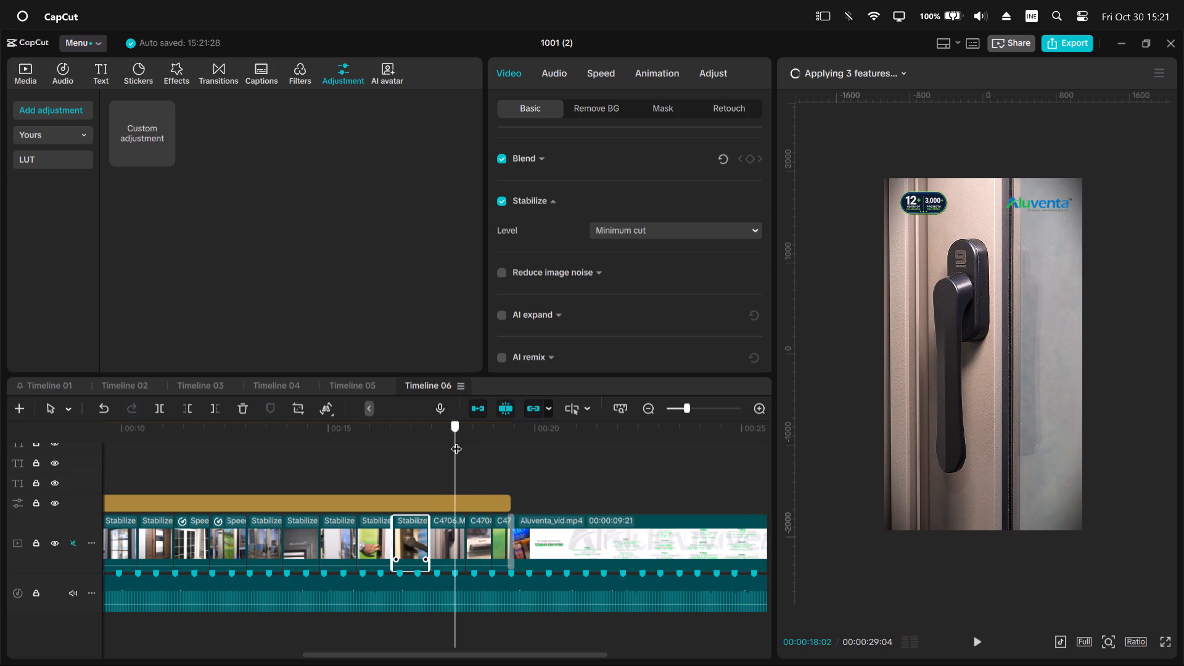
click(456, 535)
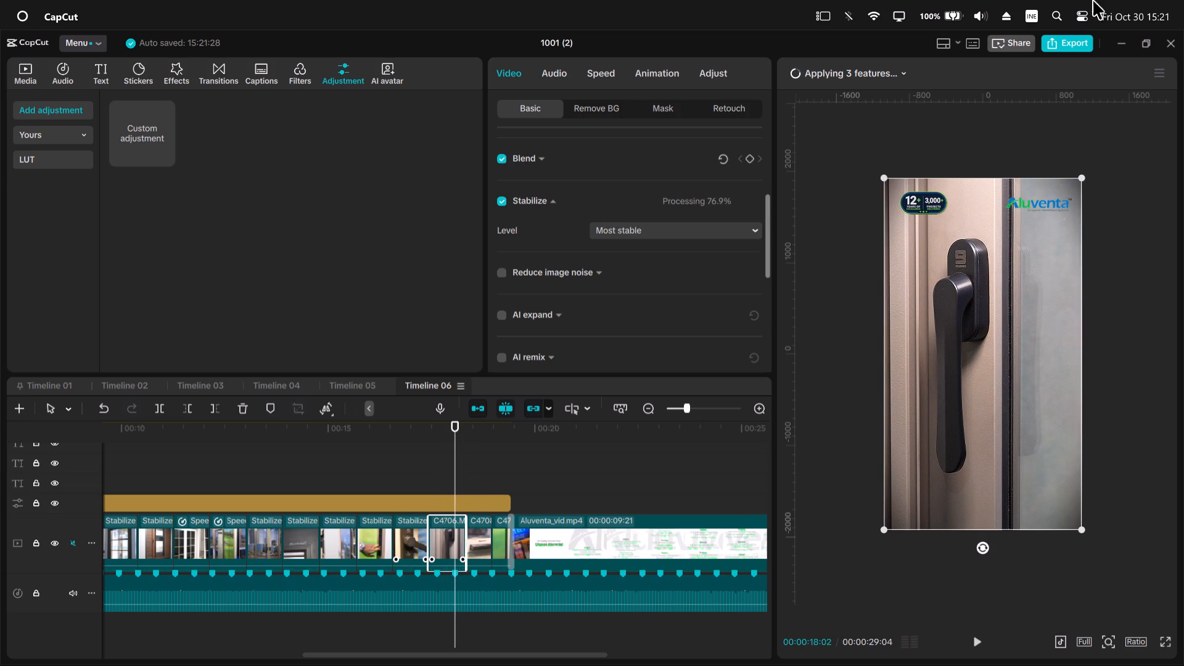
click(898, 75)
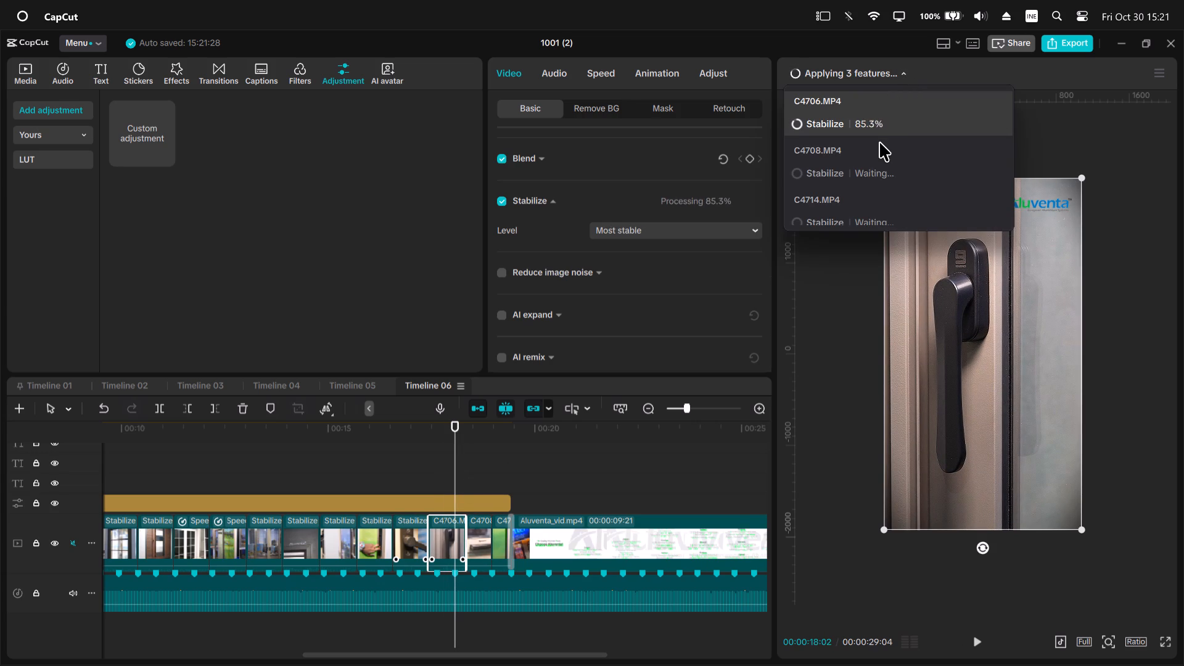
scroll(879, 143, down, 3)
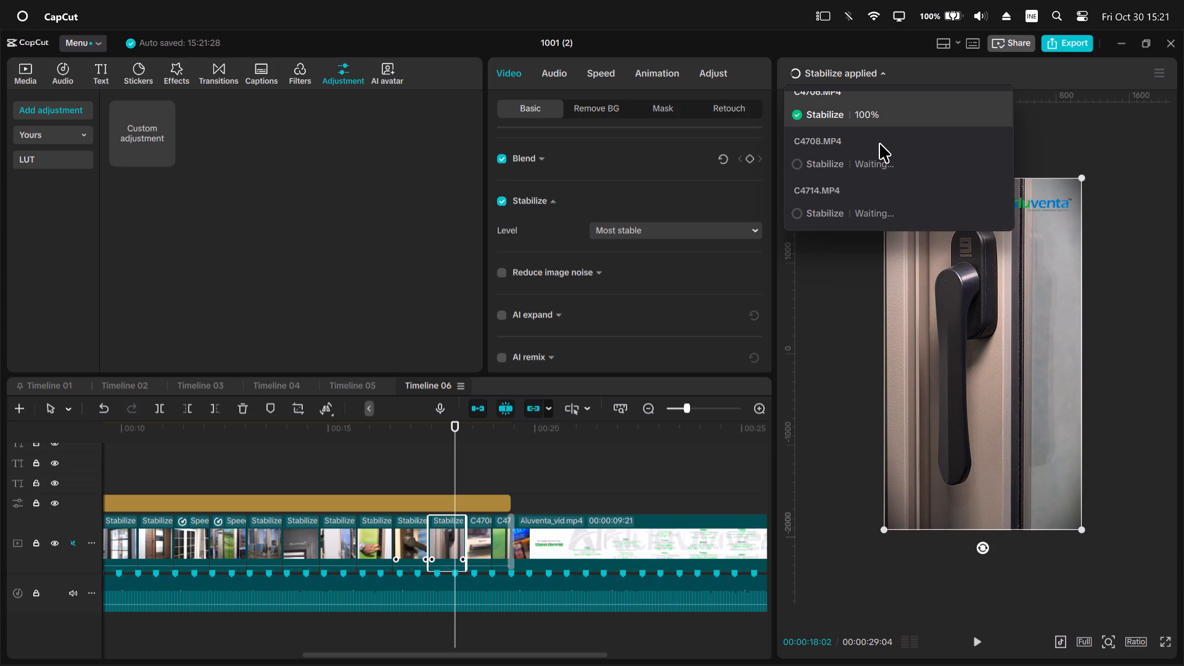
click(408, 435)
key(space)
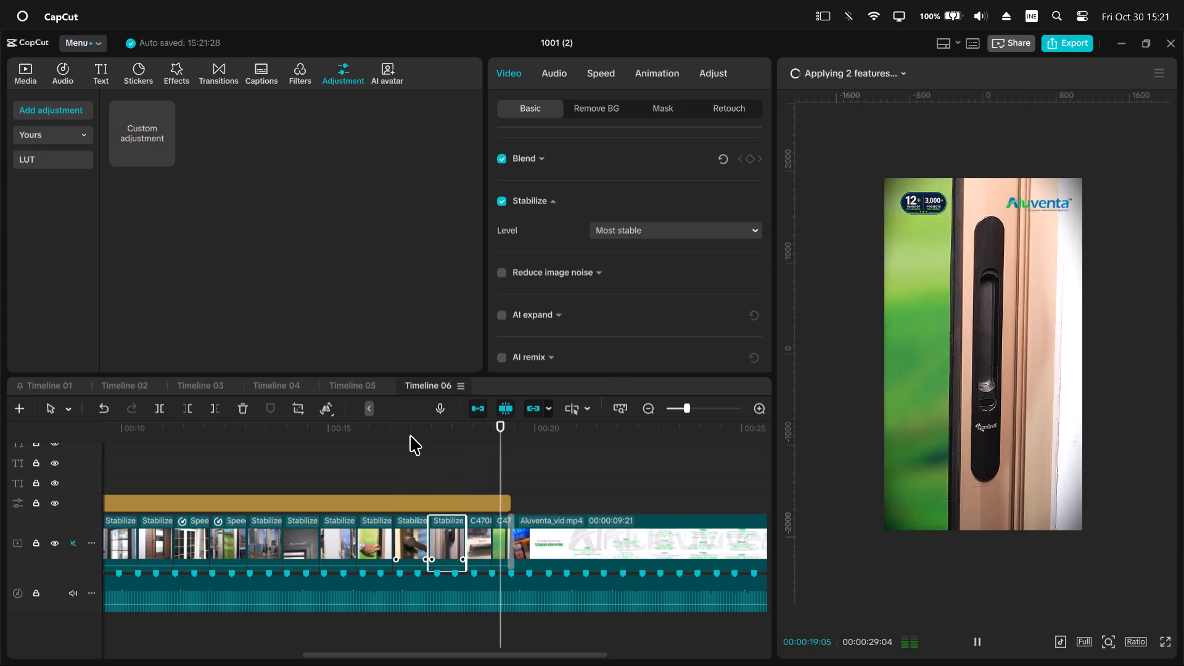
key(space)
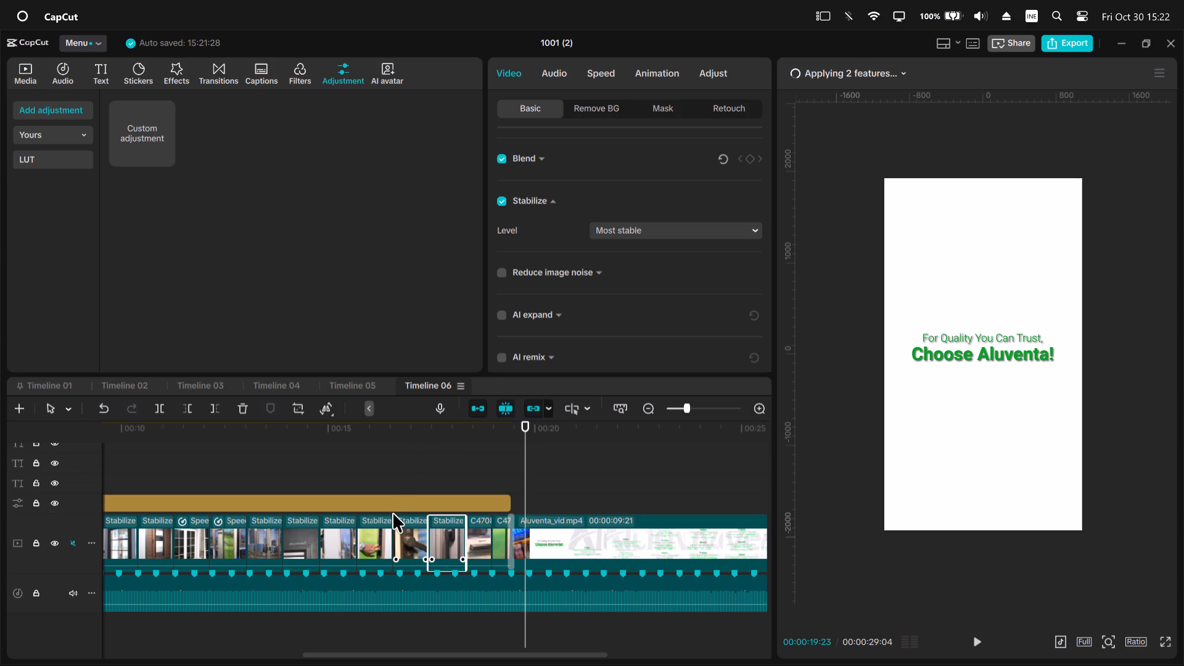
Compare the dark lever-handle clip with the C4706 handle clip, and move the lever-handle clip directly after C4706.
click(400, 437)
drag(400, 437, 411, 438)
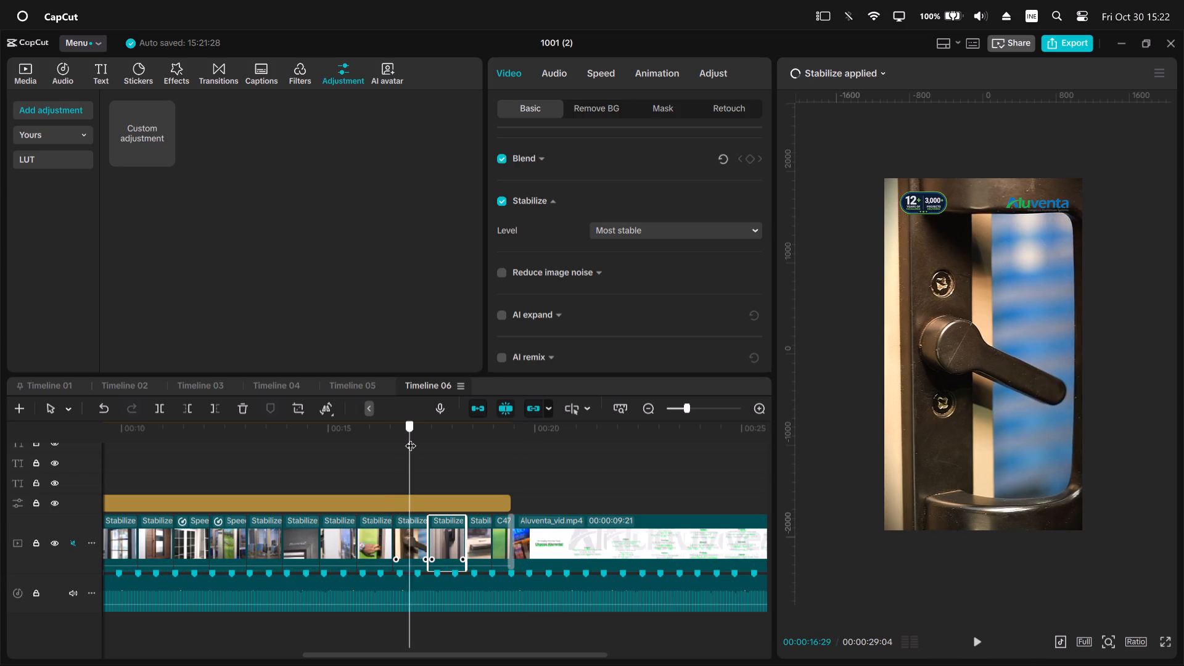
drag(411, 438, 458, 462)
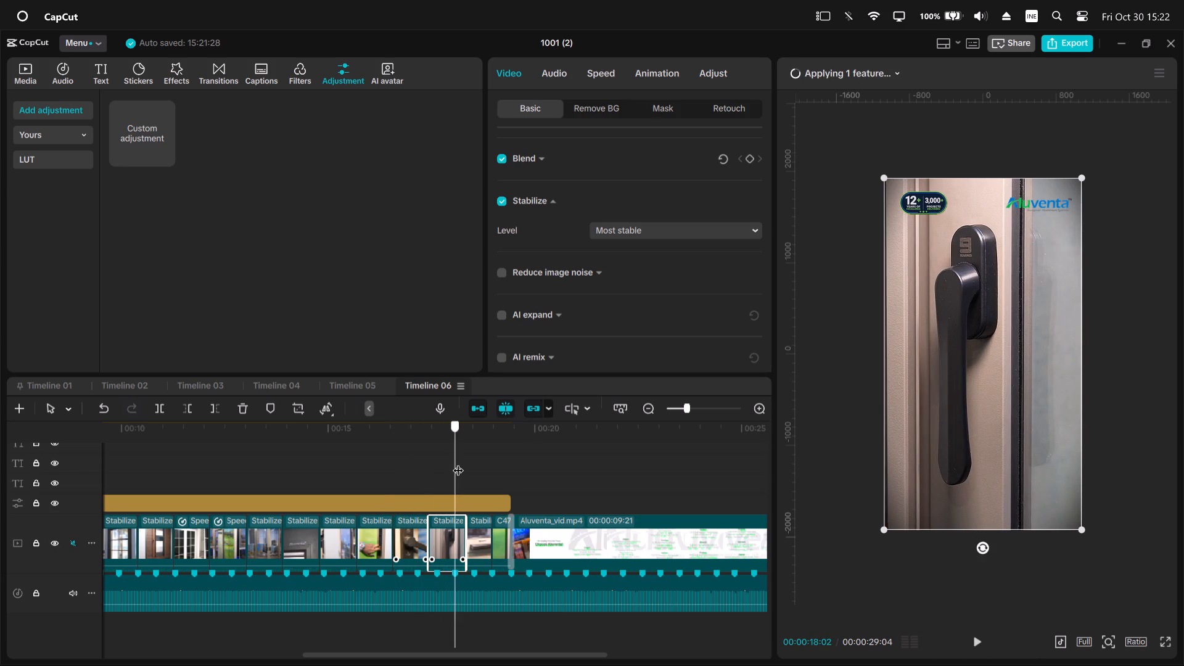
drag(458, 462, 461, 469)
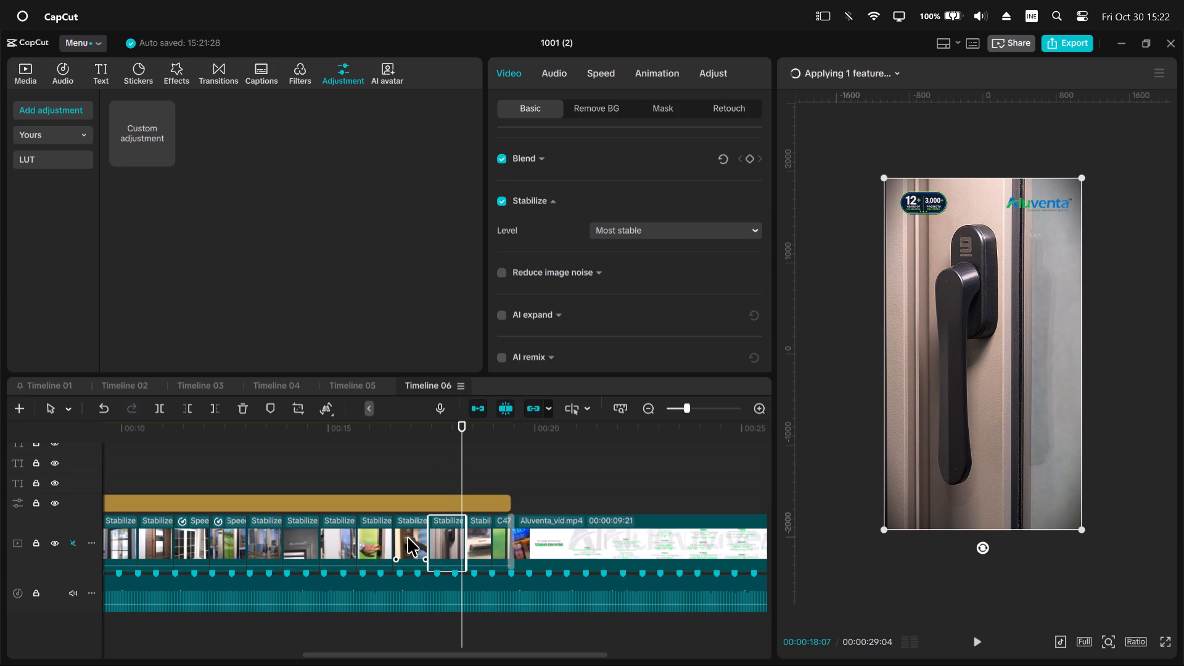
drag(408, 537, 429, 541)
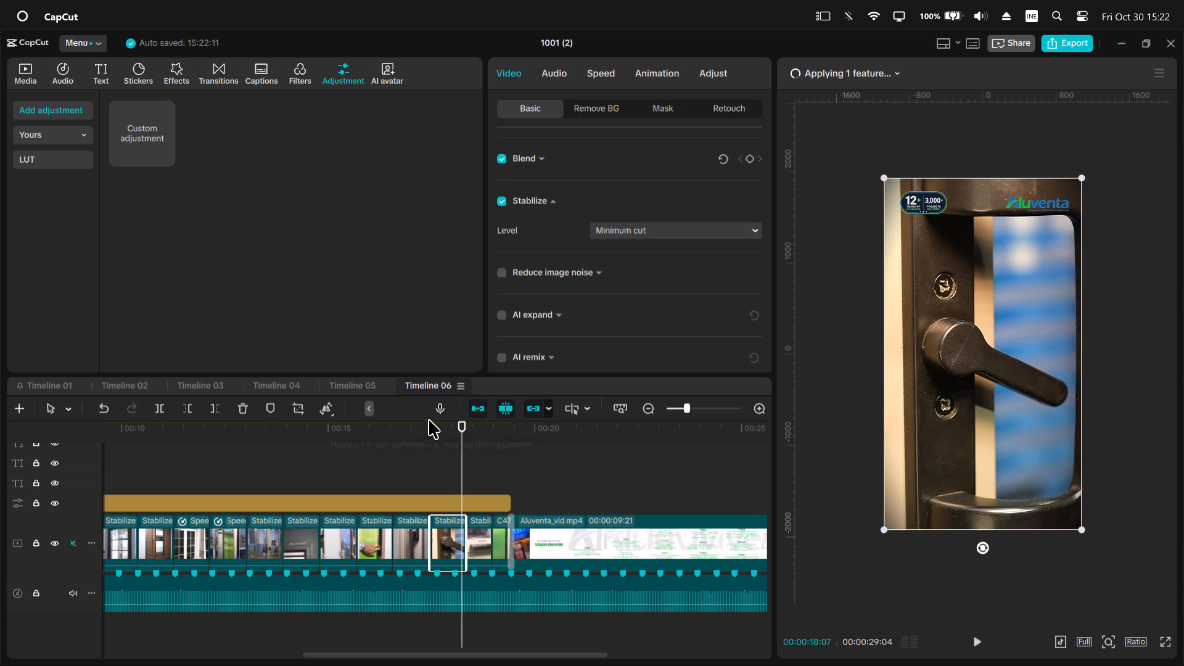
Scrub from the Aluventa sign clips through the window clips to about 00:12, examining the graded shots.
drag(428, 419, 269, 432)
drag(266, 431, 239, 430)
drag(237, 430, 305, 490)
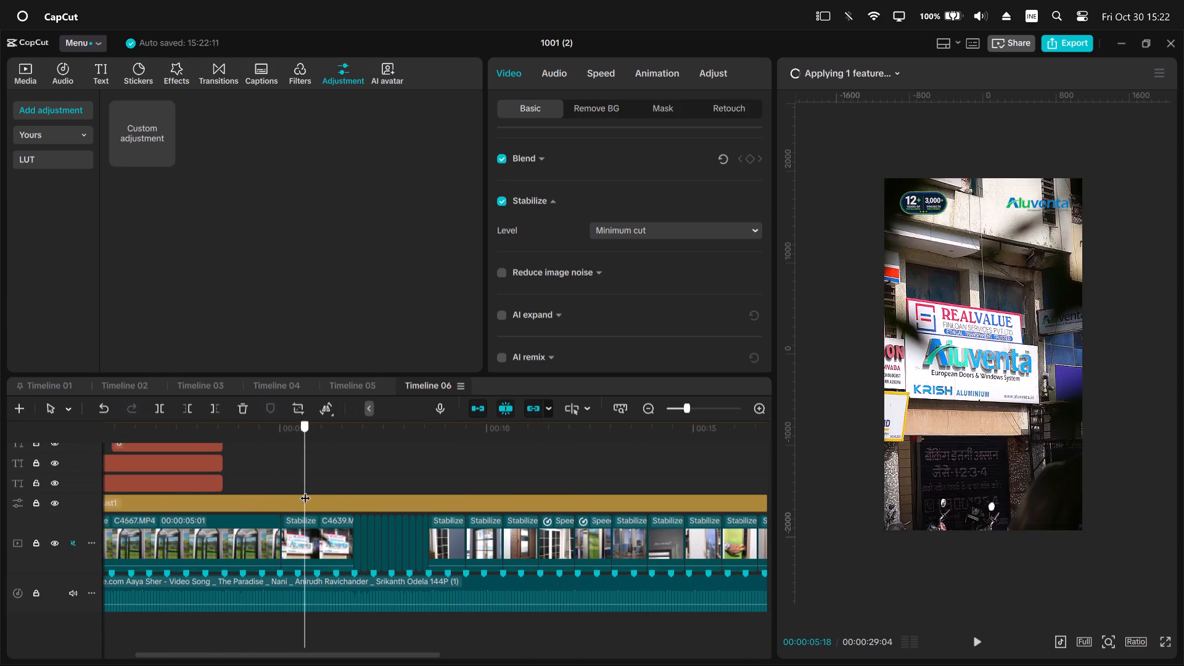
drag(305, 490, 504, 508)
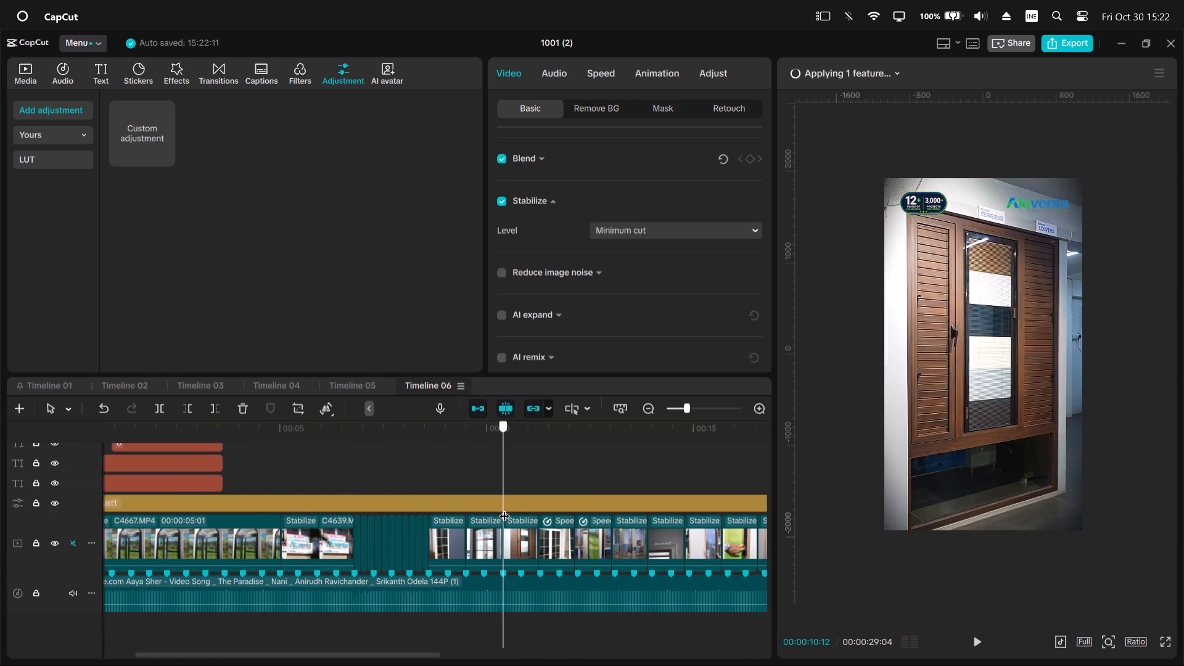
drag(504, 508, 578, 529)
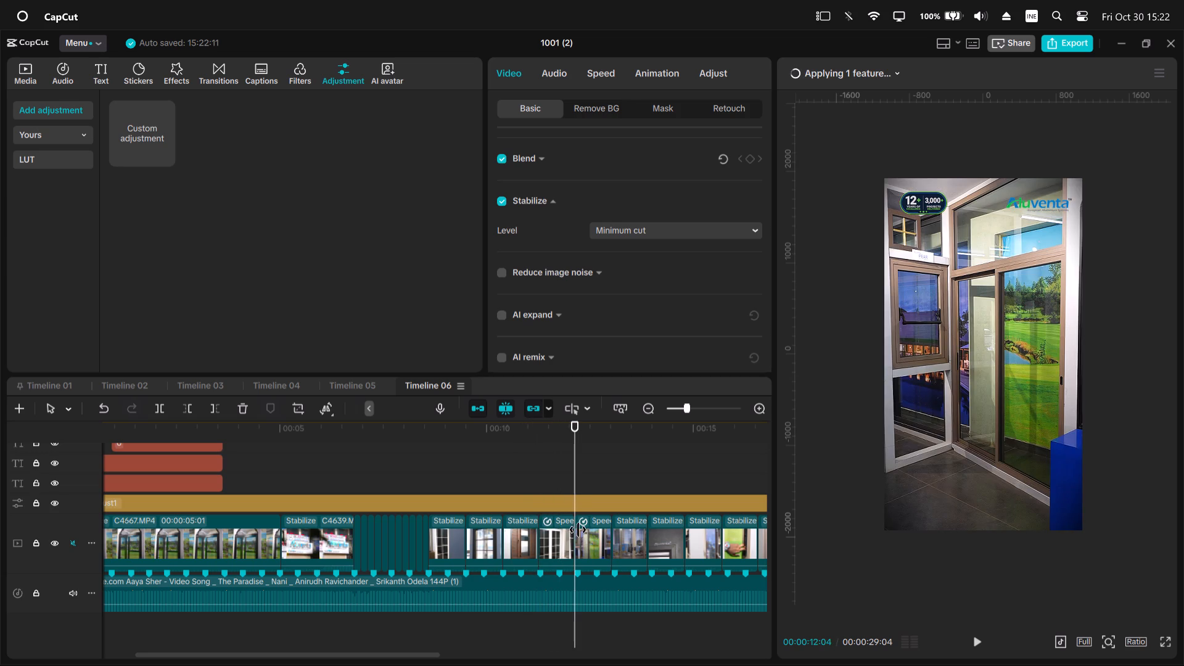
key(space)
key(space)
Extend the ends of the C4691, 2.0X-speed and C4669 clips slightly so each cut meets its beat marker.
ctrl+scroll(601, 548, up, 15)
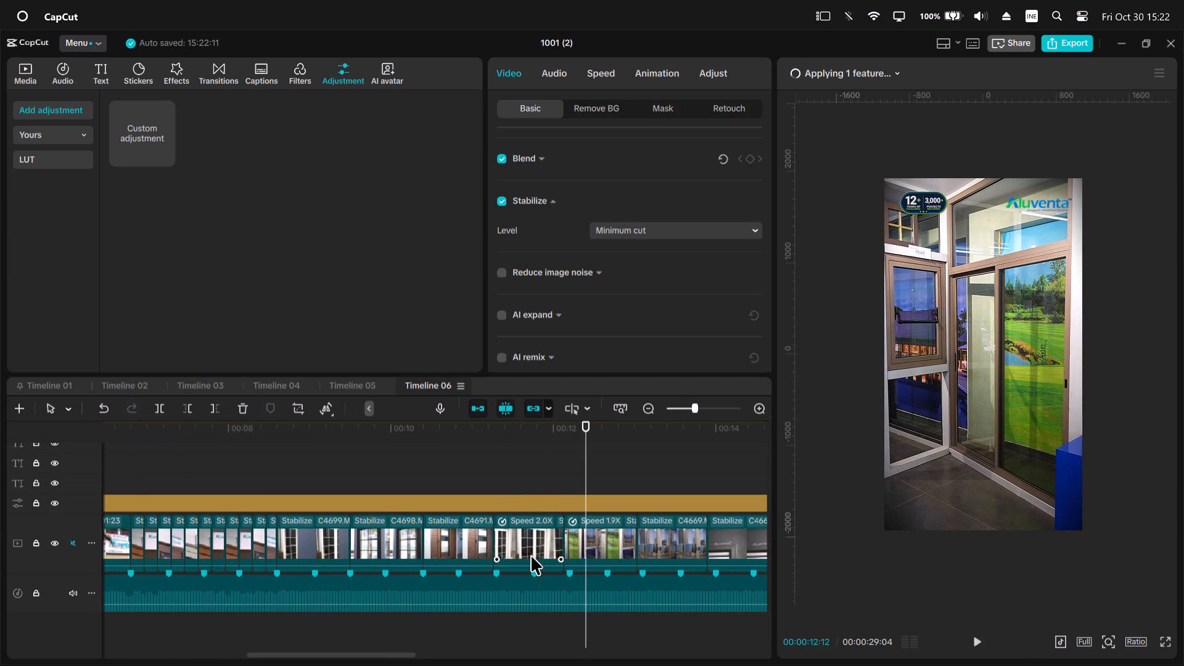
click(531, 556)
click(461, 547)
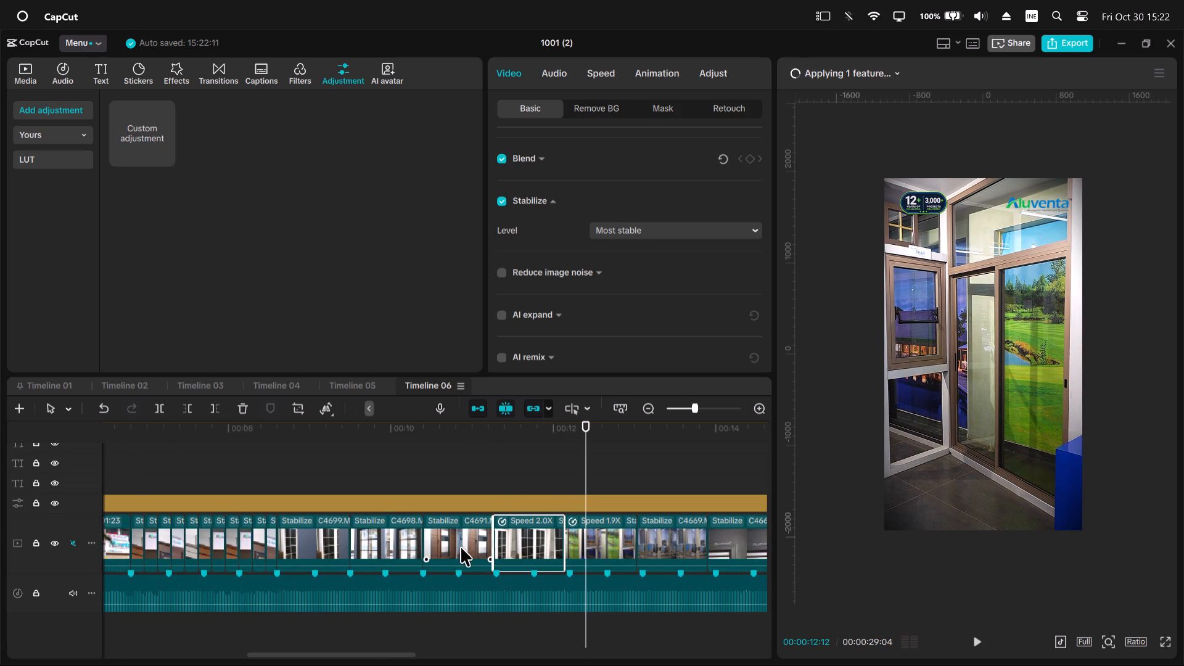
click(495, 548)
click(554, 545)
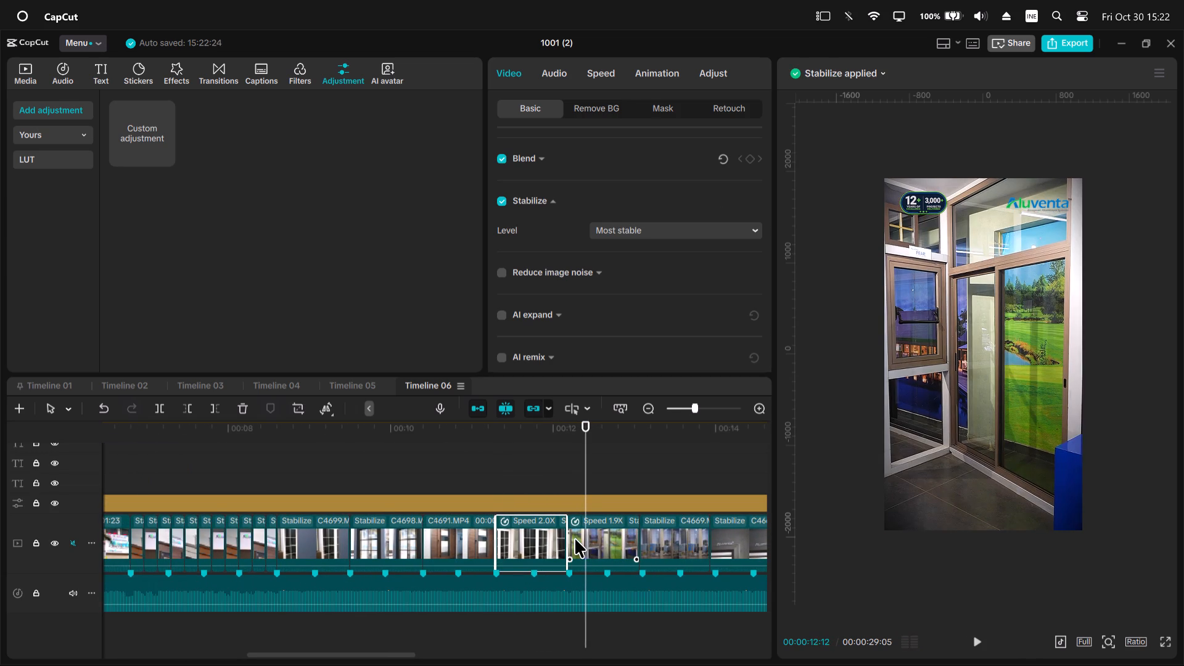
click(570, 540)
click(627, 549)
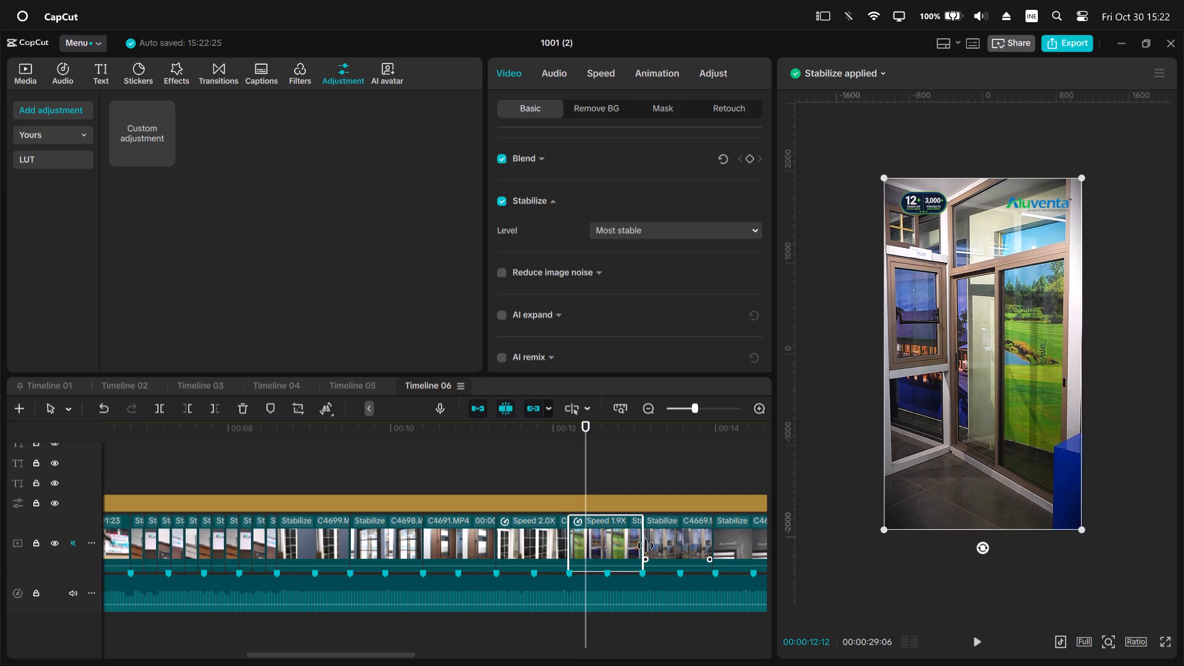
scroll(628, 542, left, 1)
click(489, 538)
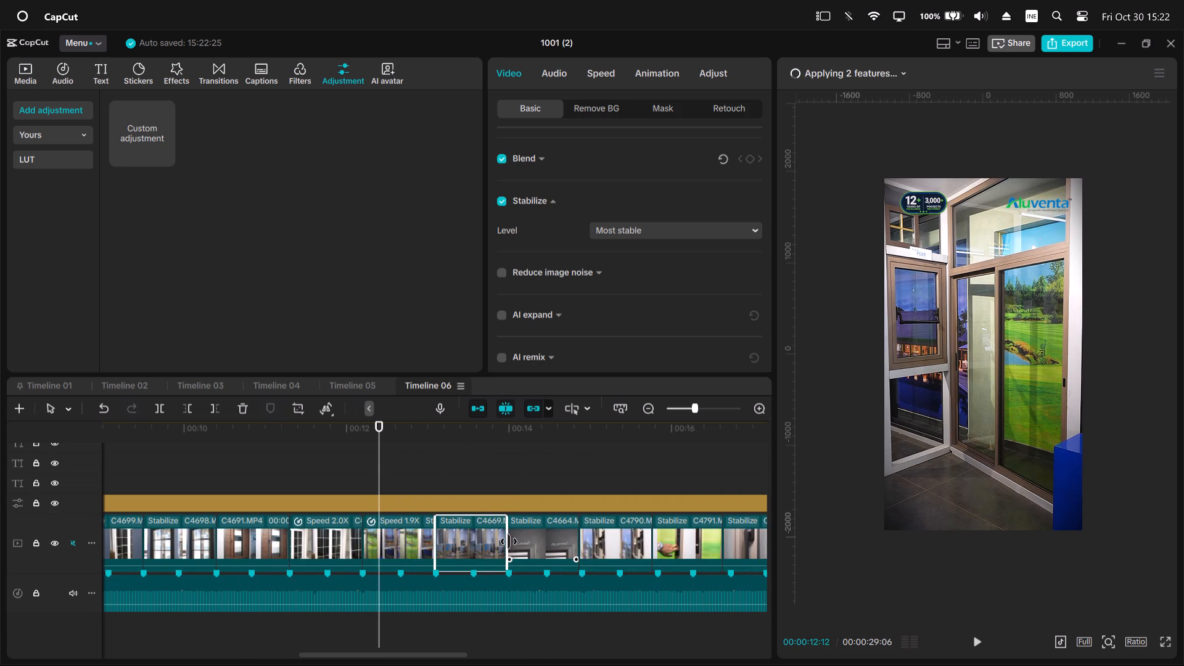
click(509, 541)
click(564, 546)
Extend the ends of the C4790, C4791 and C4705 clips slightly so each cut meets its beat marker.
scroll(577, 546, left, 1)
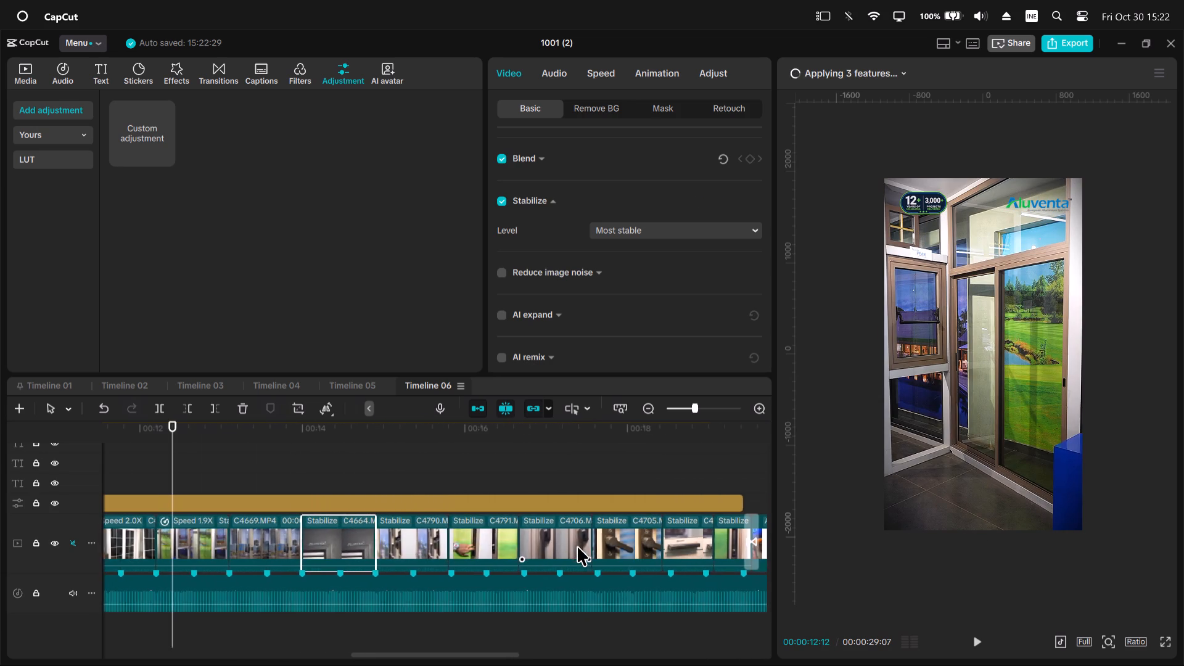
scroll(577, 546, left, 1)
click(413, 545)
click(438, 548)
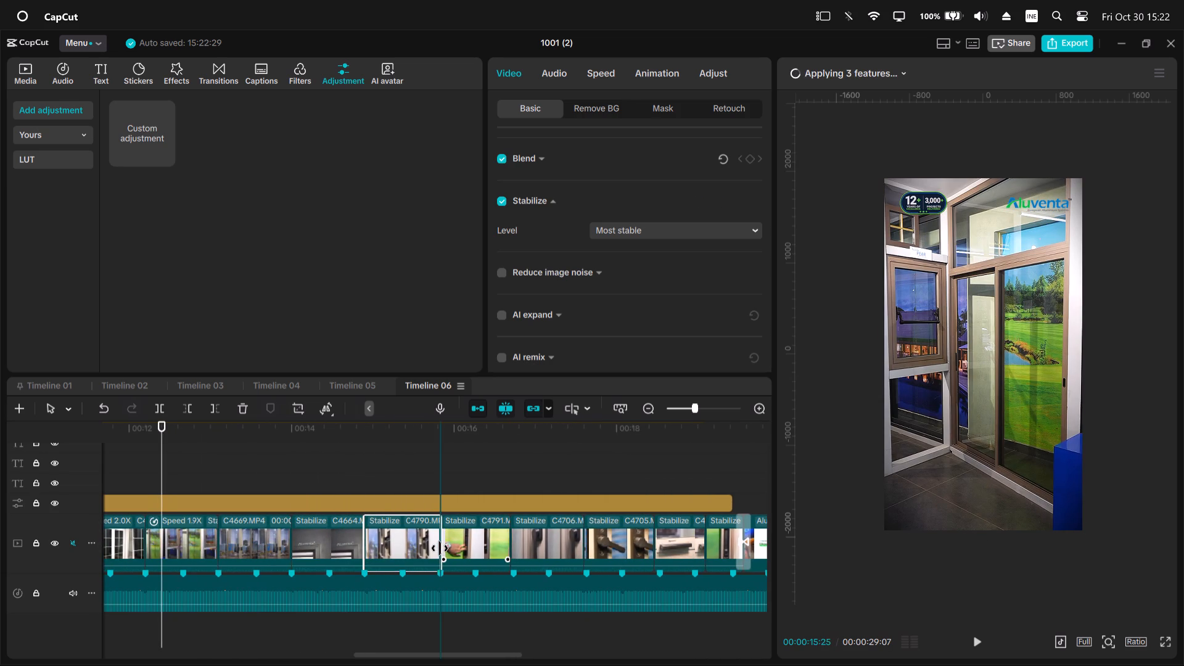
click(494, 543)
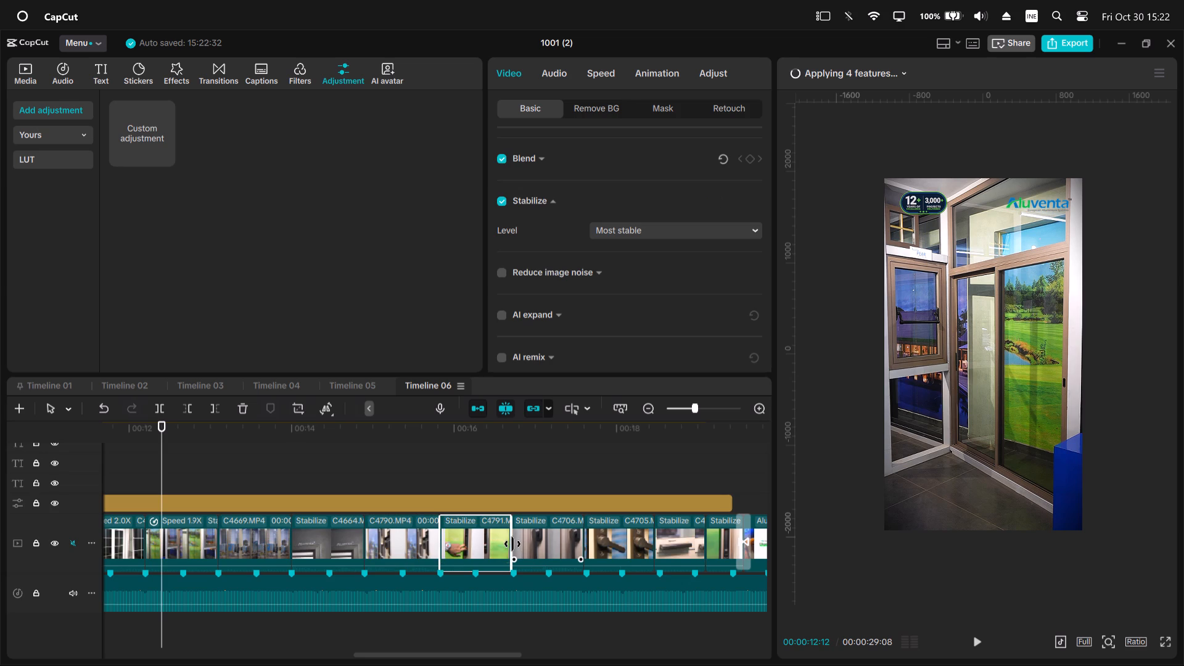
click(512, 544)
scroll(513, 545, left, 1)
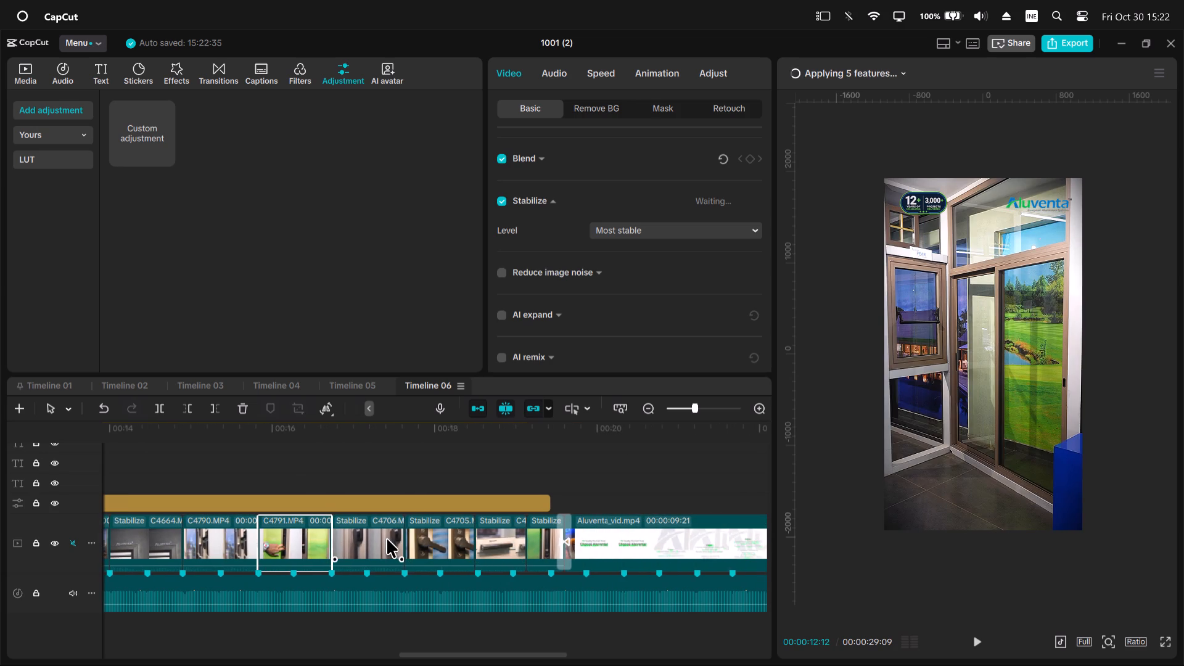
click(387, 538)
click(457, 549)
click(474, 546)
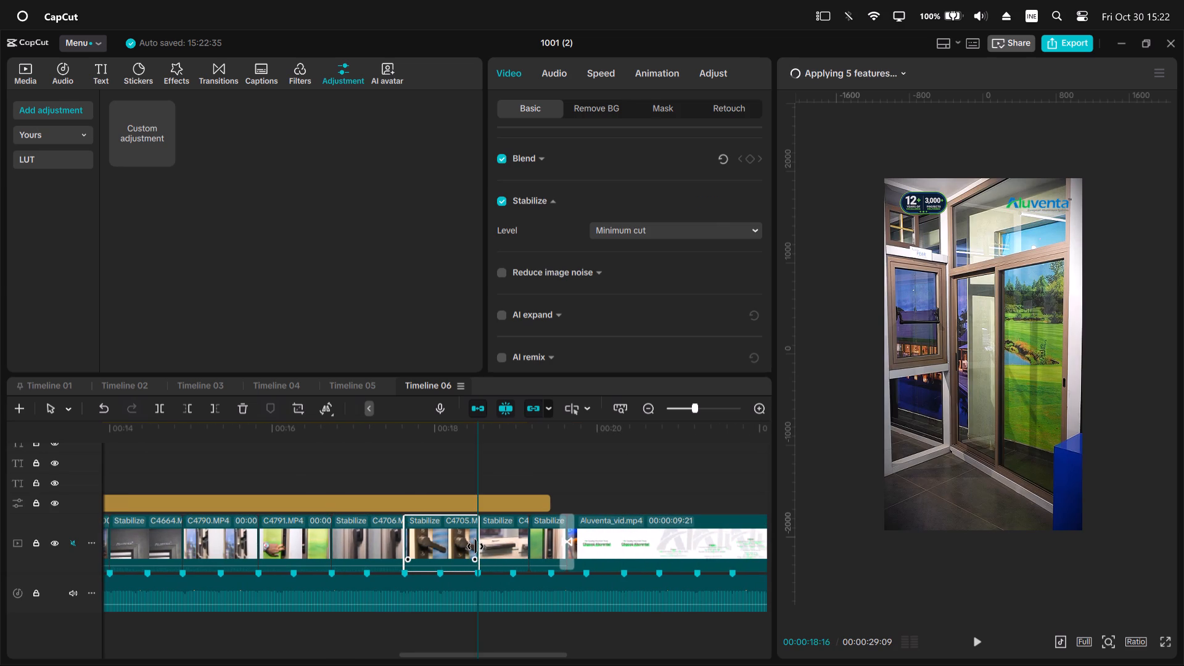
click(498, 543)
Play the C4705 lever-handle clip through to the C4708 clip, checking the cuts against the beat.
key(b)
key(space)
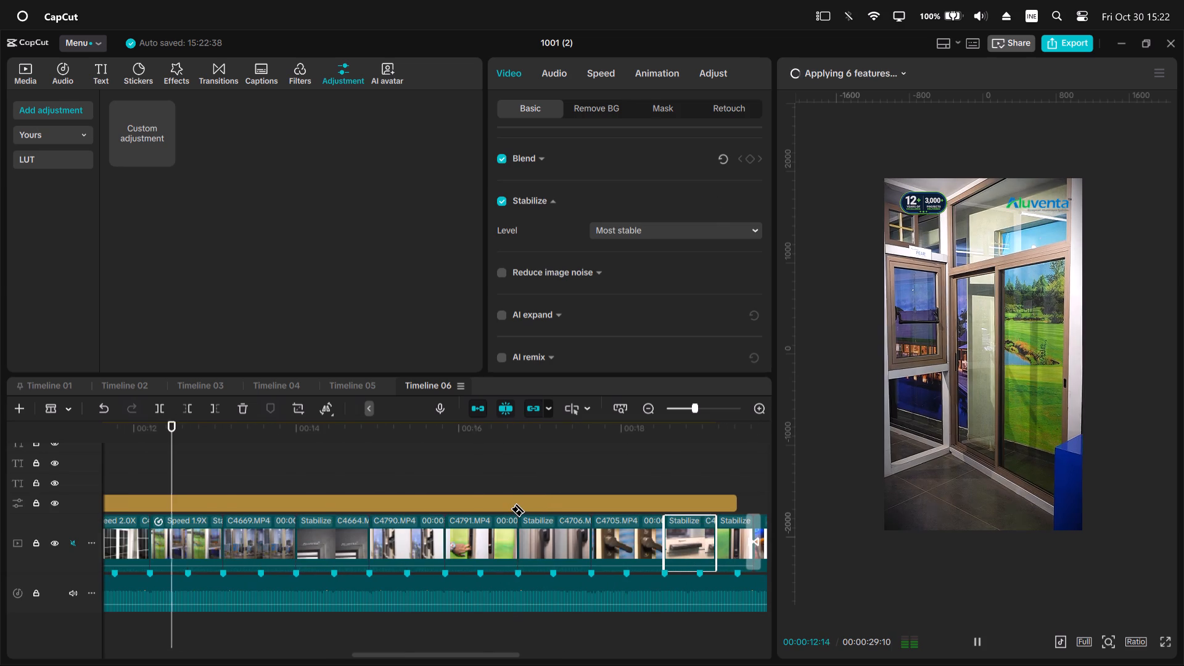
key(space)
click(594, 450)
key(space)
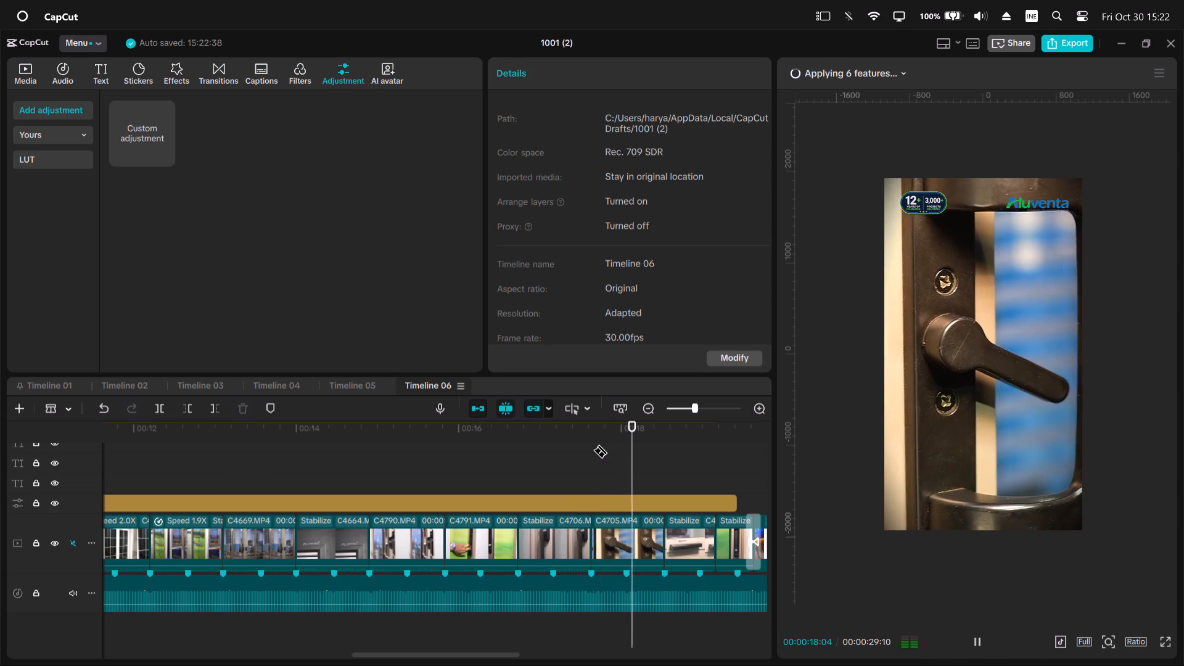
key(space)
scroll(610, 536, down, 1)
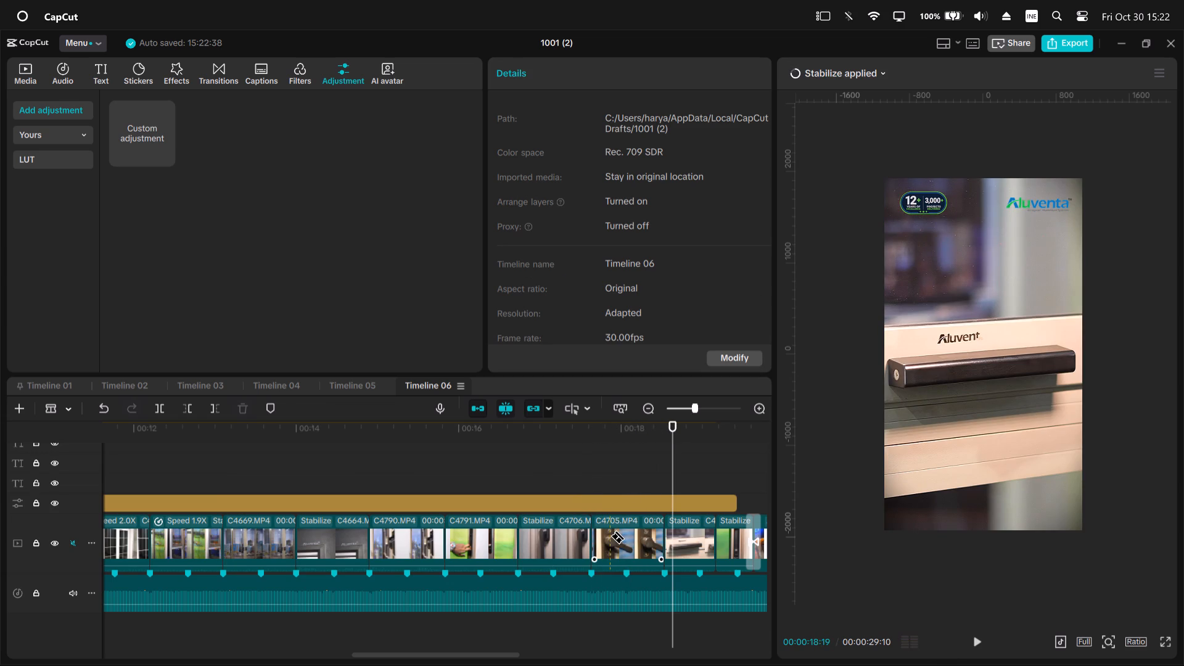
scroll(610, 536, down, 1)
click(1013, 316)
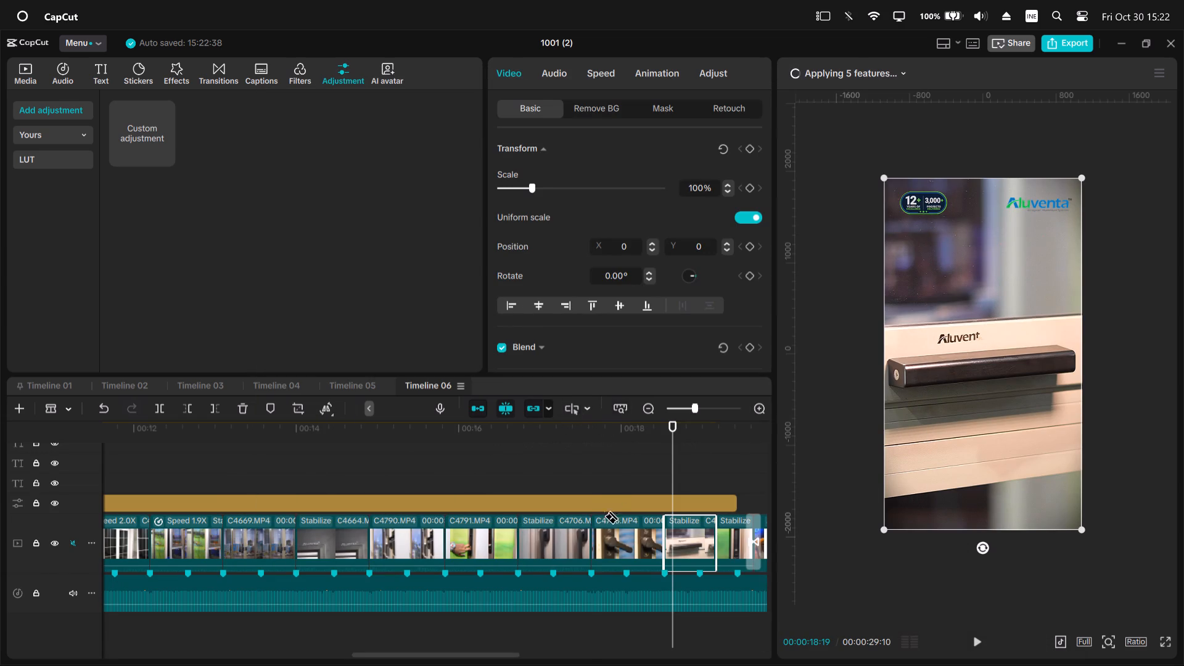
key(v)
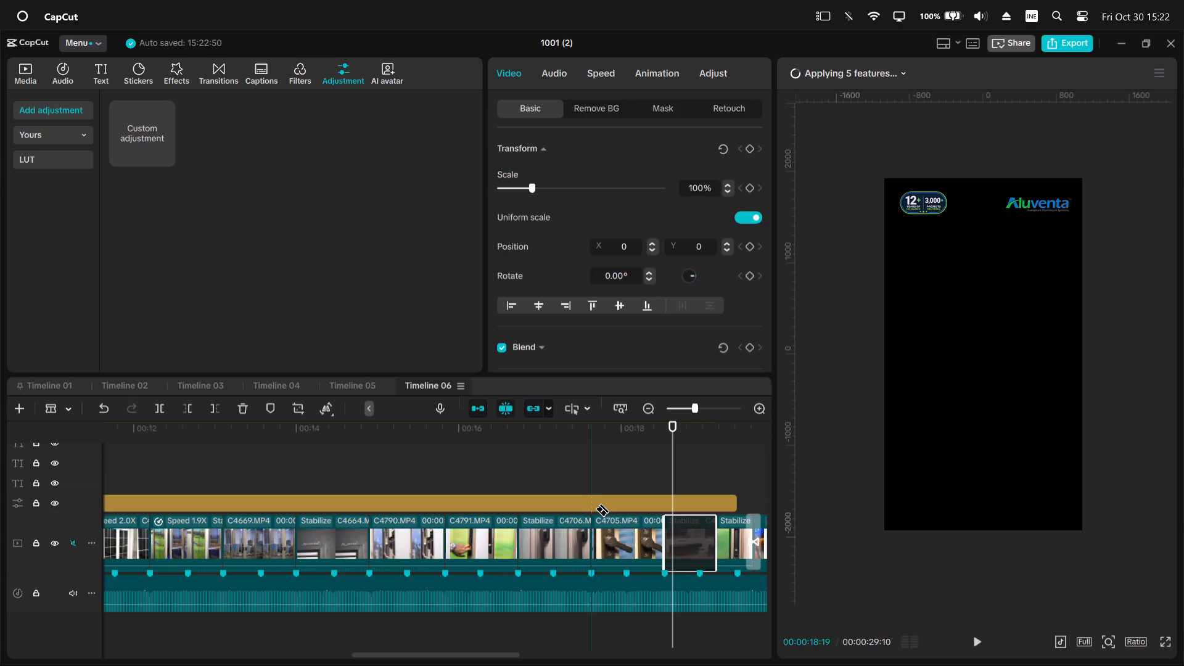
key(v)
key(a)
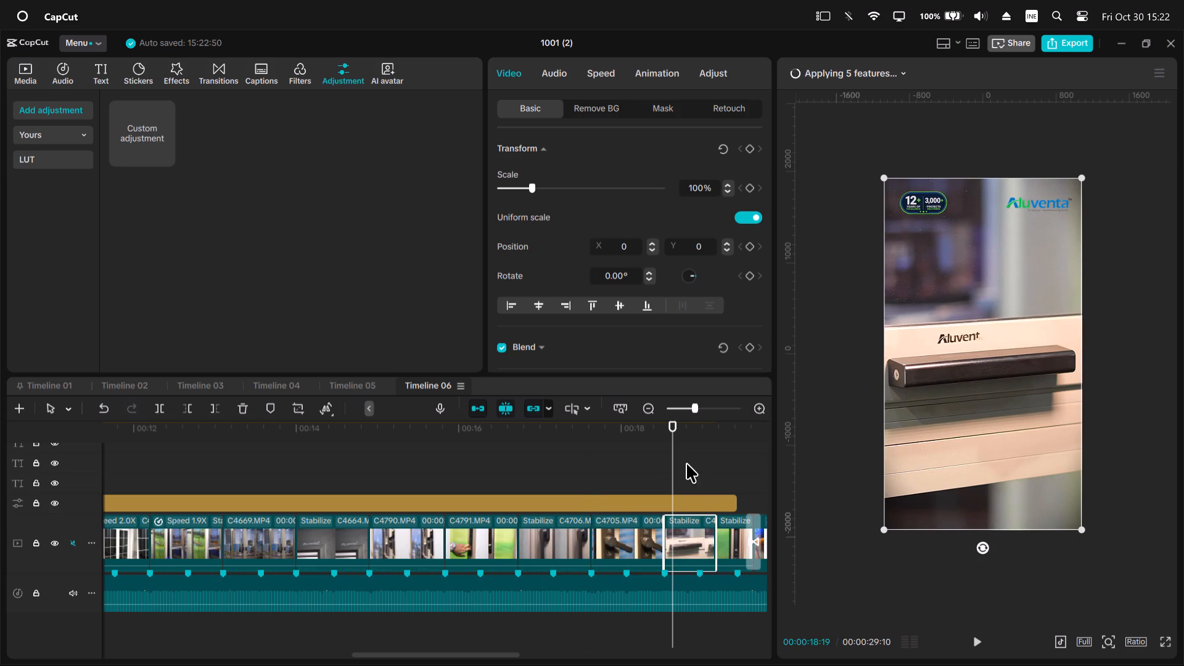
Move the C4708 clip ahead of the C4705 lever-handle clip, directly after C4706, and preview the new order.
click(544, 436)
key(space)
key(space)
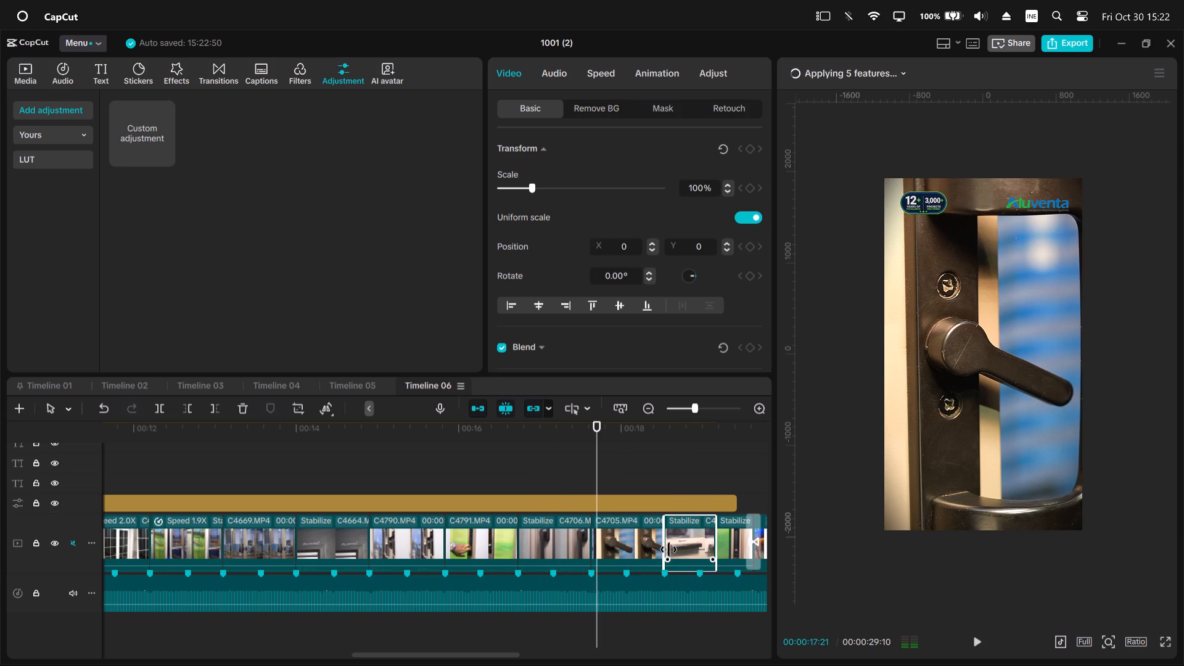
drag(681, 546, 612, 557)
key(space)
key(space)
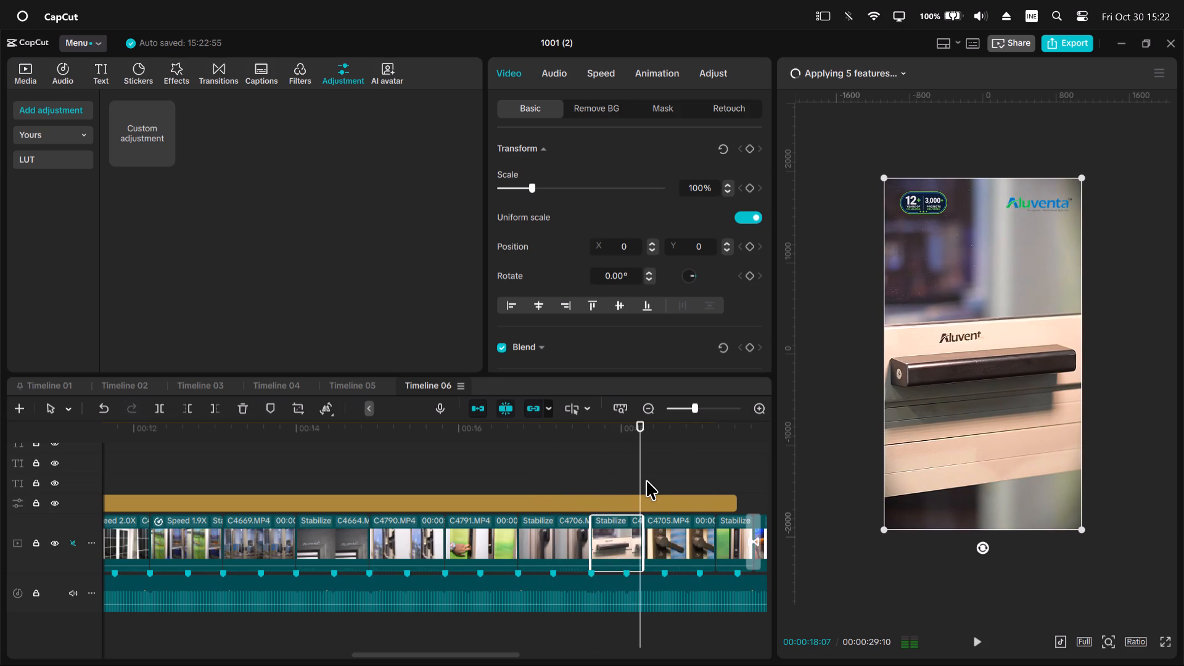
key(space)
key(space)
Extend the end of the C4708 clip to the beat marker at about 00:18:16 and preview the following cut.
click(638, 542)
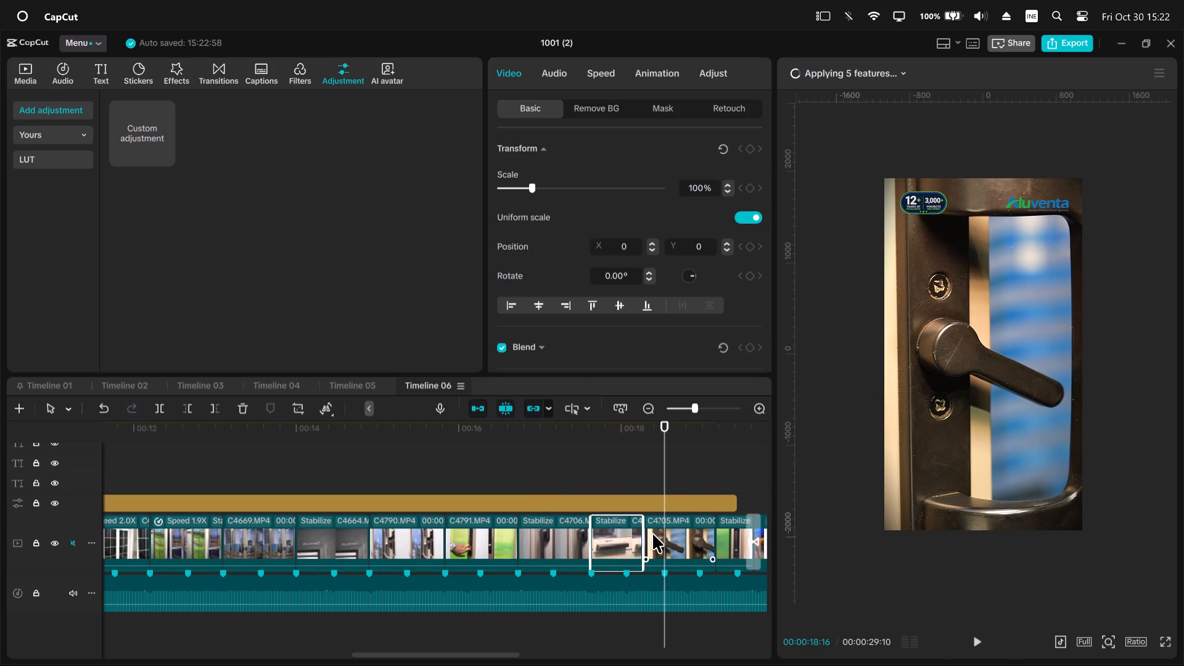
drag(644, 533, 663, 536)
key(space)
key(space)
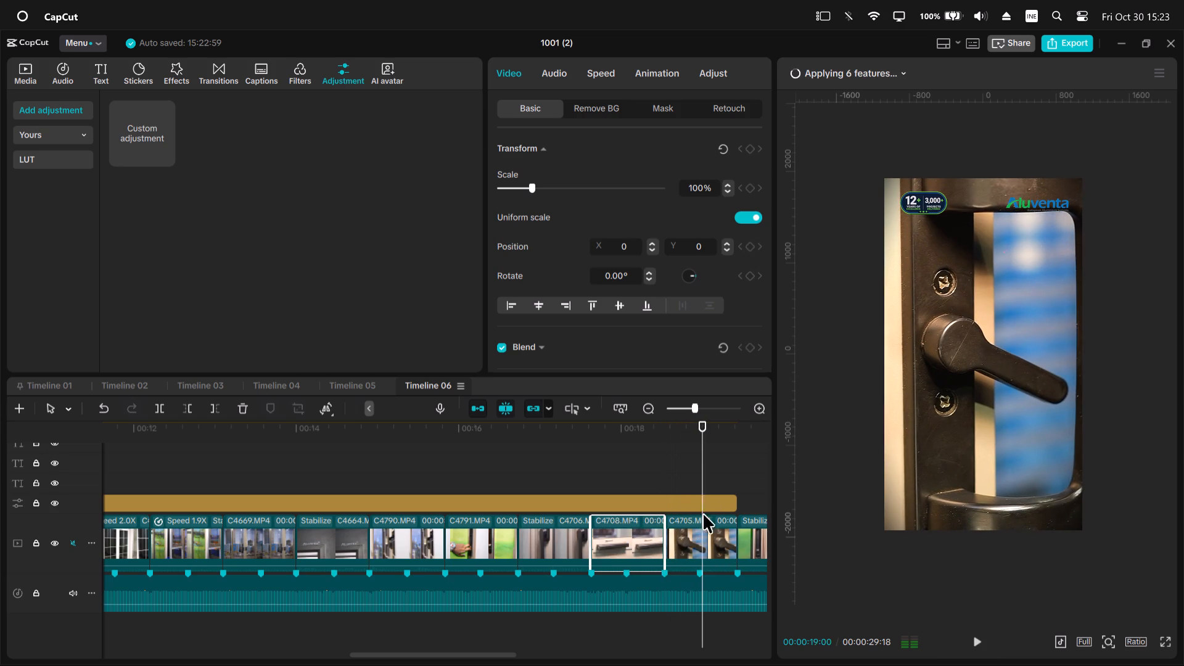
Trim the end of the C4705 lever-handle clip to the beat marker at 00:18:29 and play into the outro.
click(703, 434)
click(703, 548)
text(w)
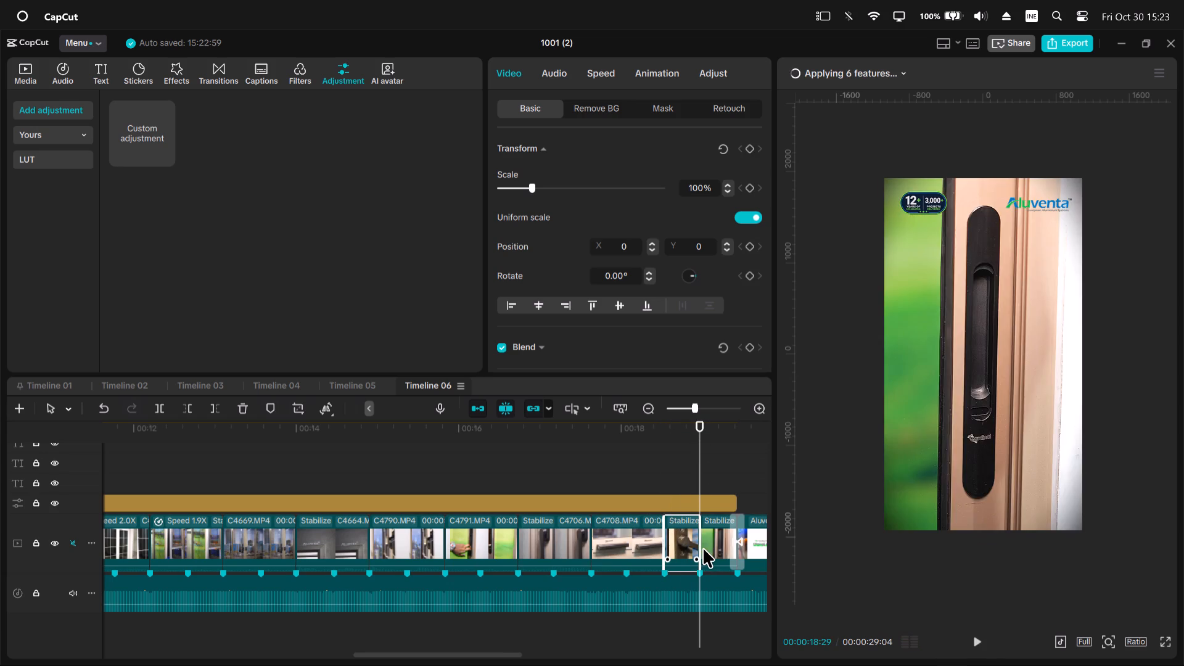
key(space)
key(space)
scroll(693, 542, left, 1)
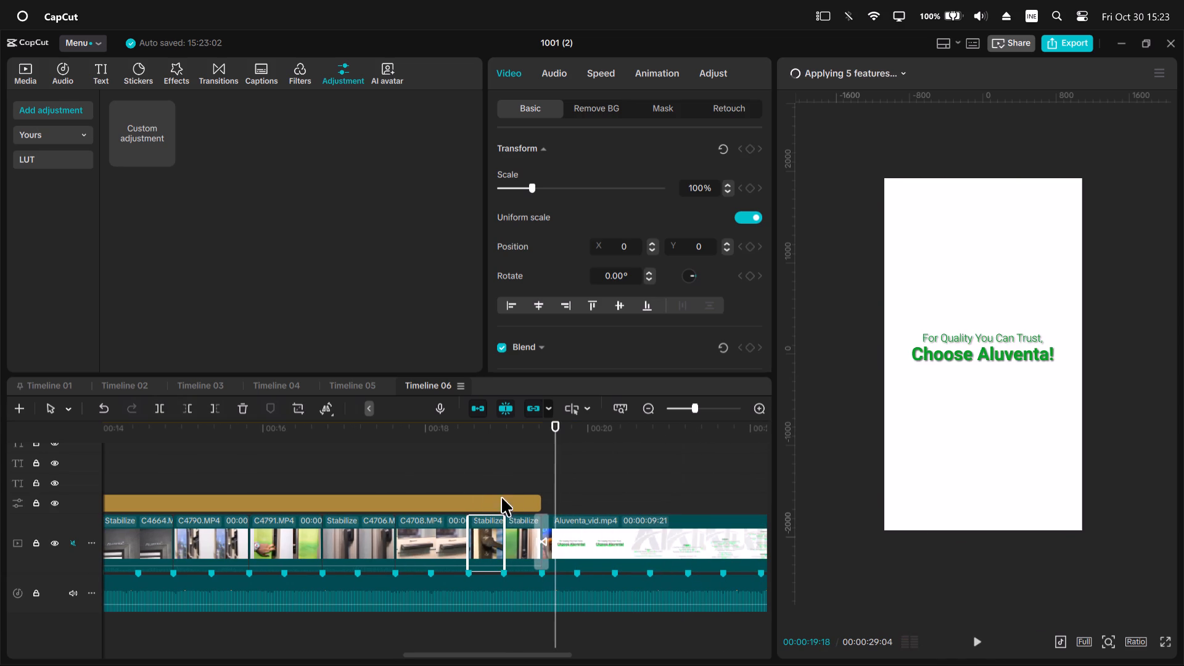
Play from about 00:17:20 into the outro, checking the final clip cuts against the beat.
click(406, 439)
key(b)
key(space)
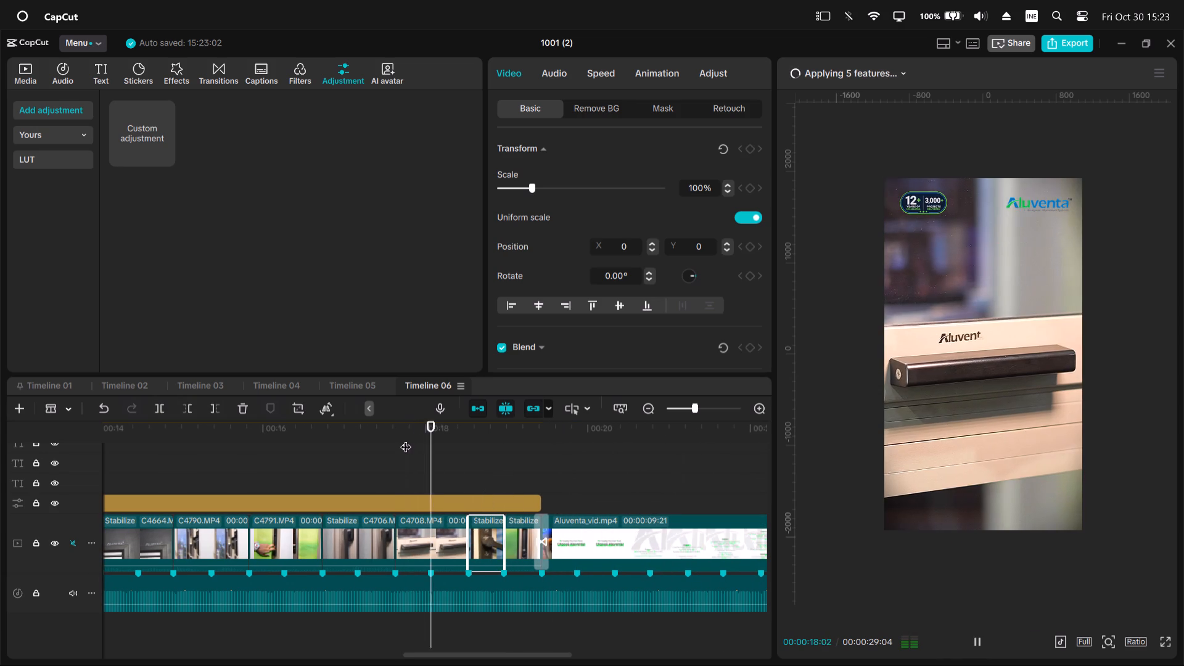
key(space)
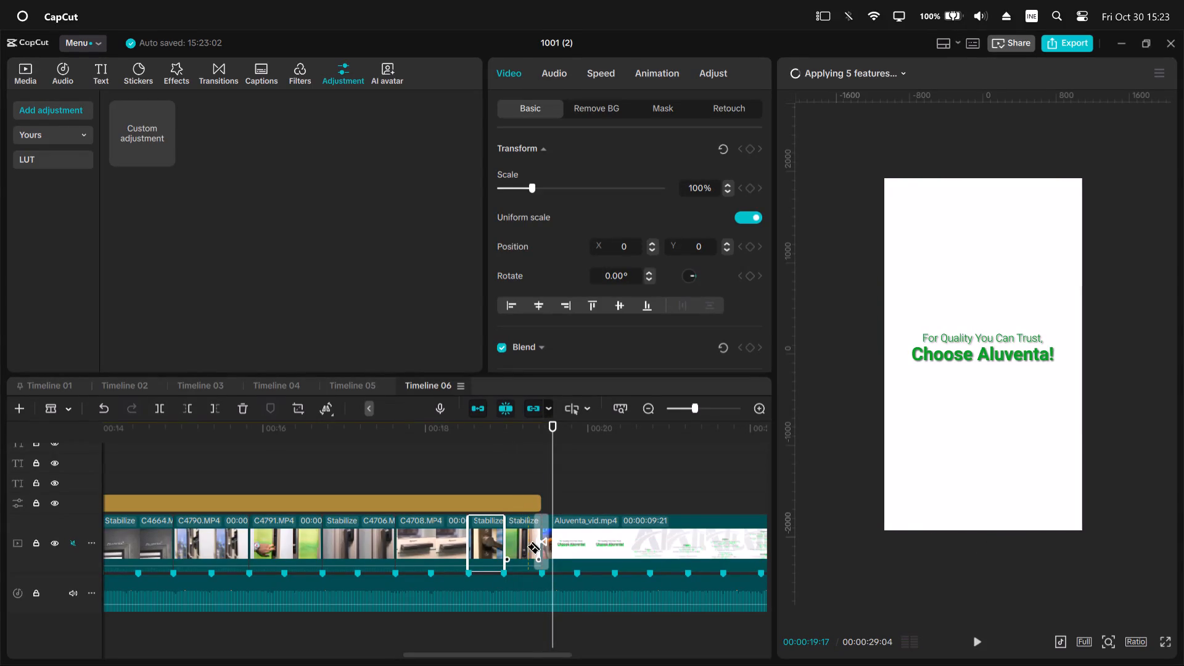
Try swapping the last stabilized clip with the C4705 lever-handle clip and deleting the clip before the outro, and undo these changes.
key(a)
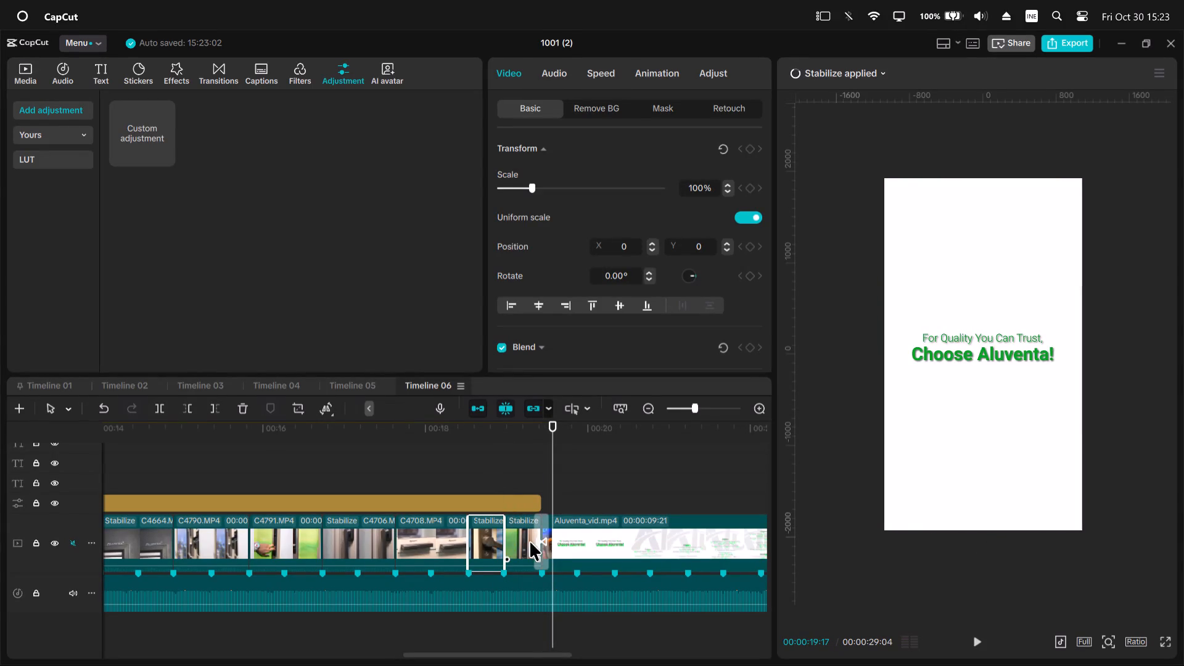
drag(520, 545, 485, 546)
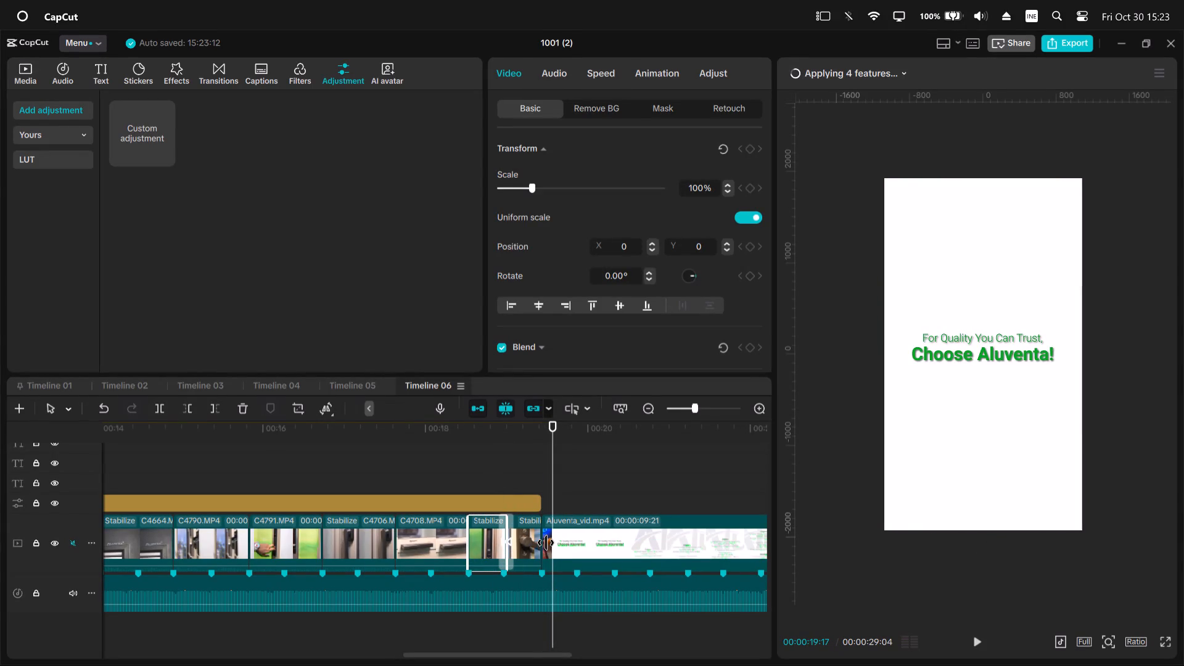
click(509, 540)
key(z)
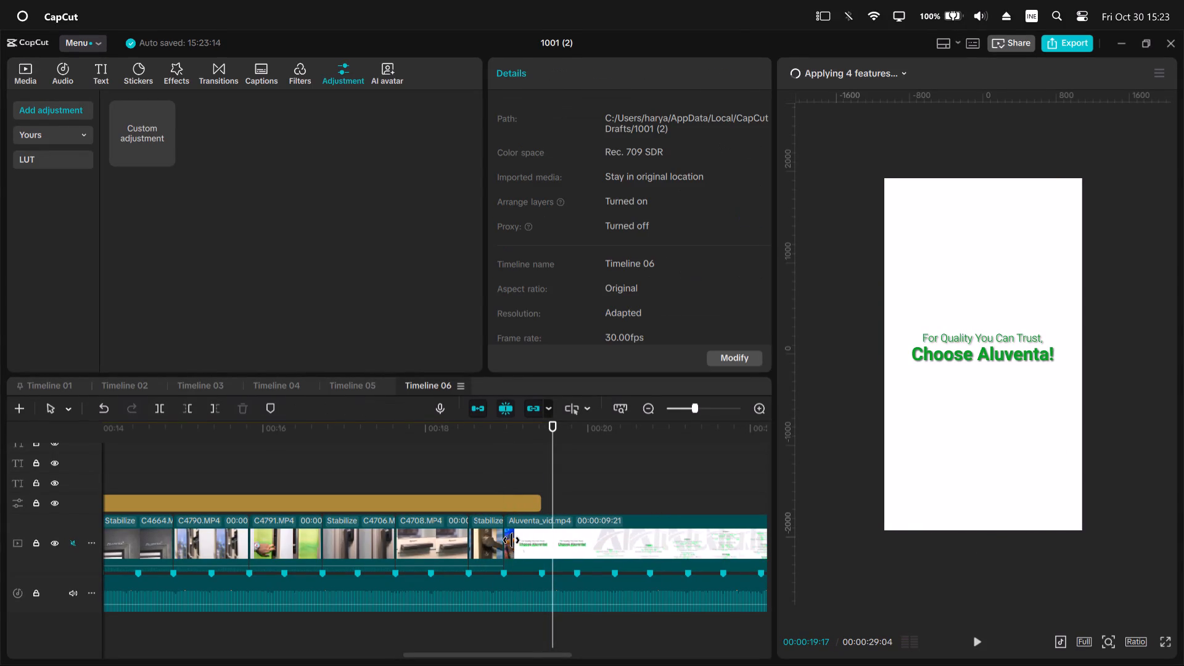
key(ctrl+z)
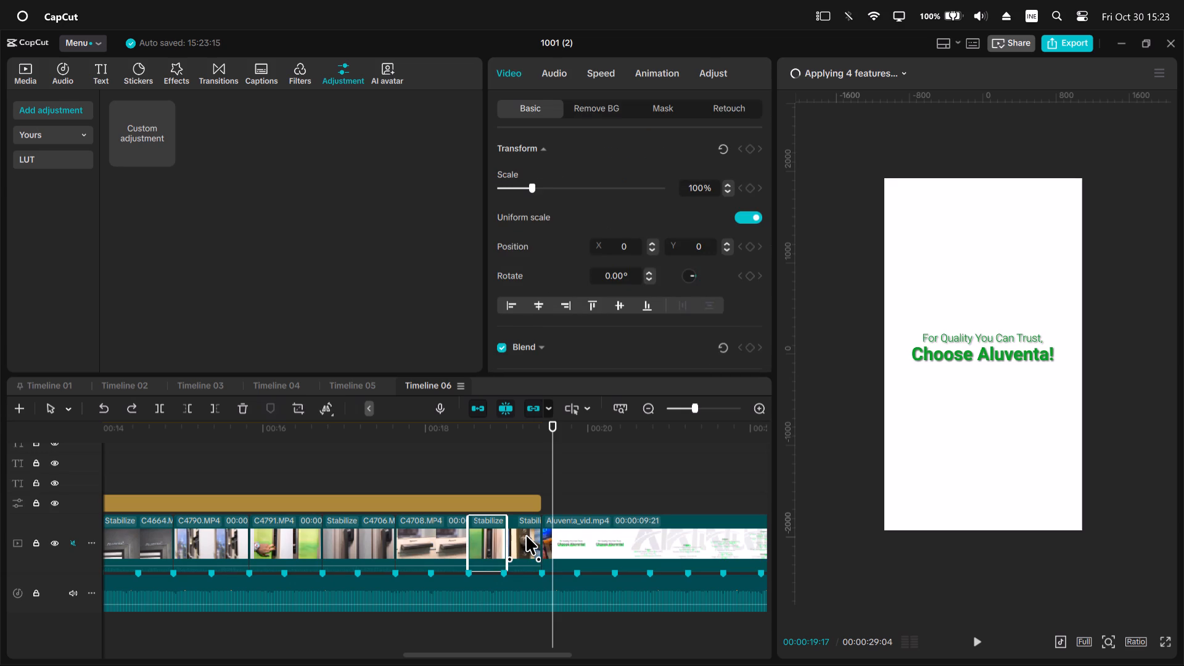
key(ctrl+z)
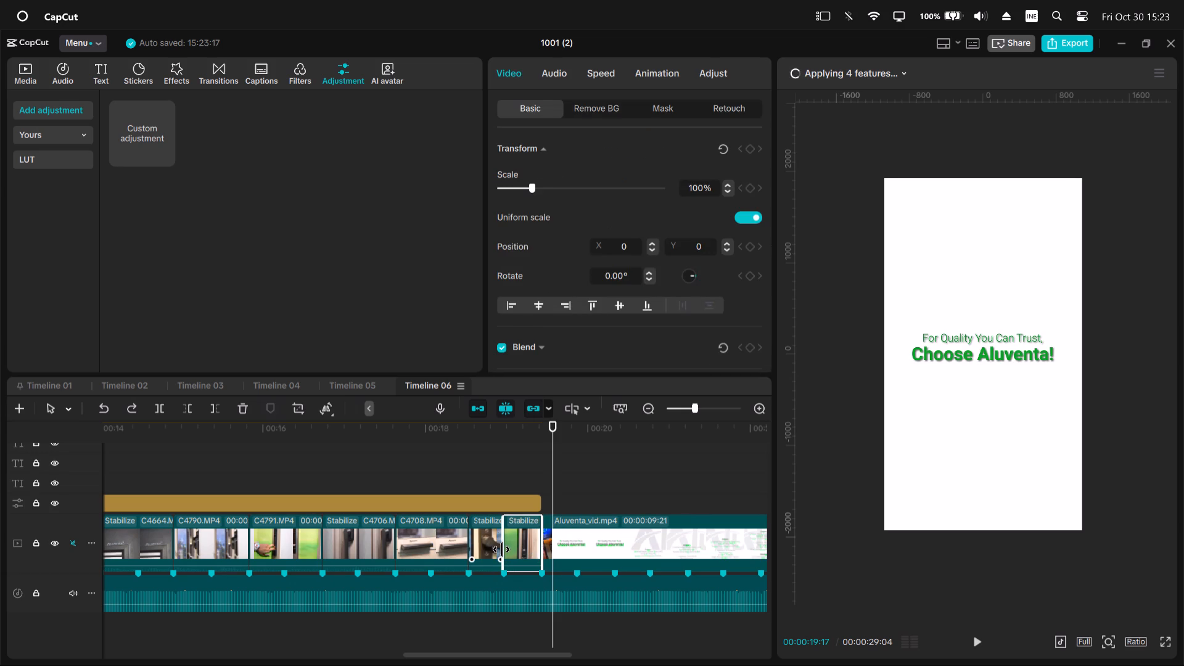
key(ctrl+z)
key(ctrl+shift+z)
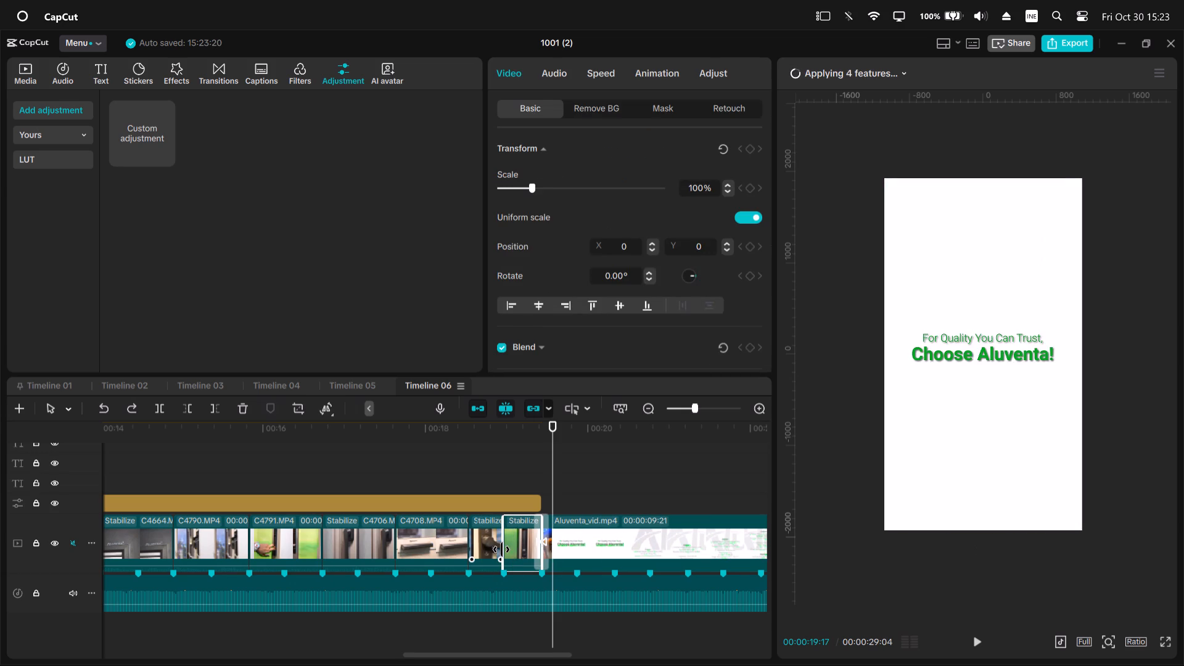
Move the C4705 lever-handle clip after the last stabilized clip, directly before the Aluventa_vid.mp4 outro.
click(495, 533)
drag(491, 533, 497, 538)
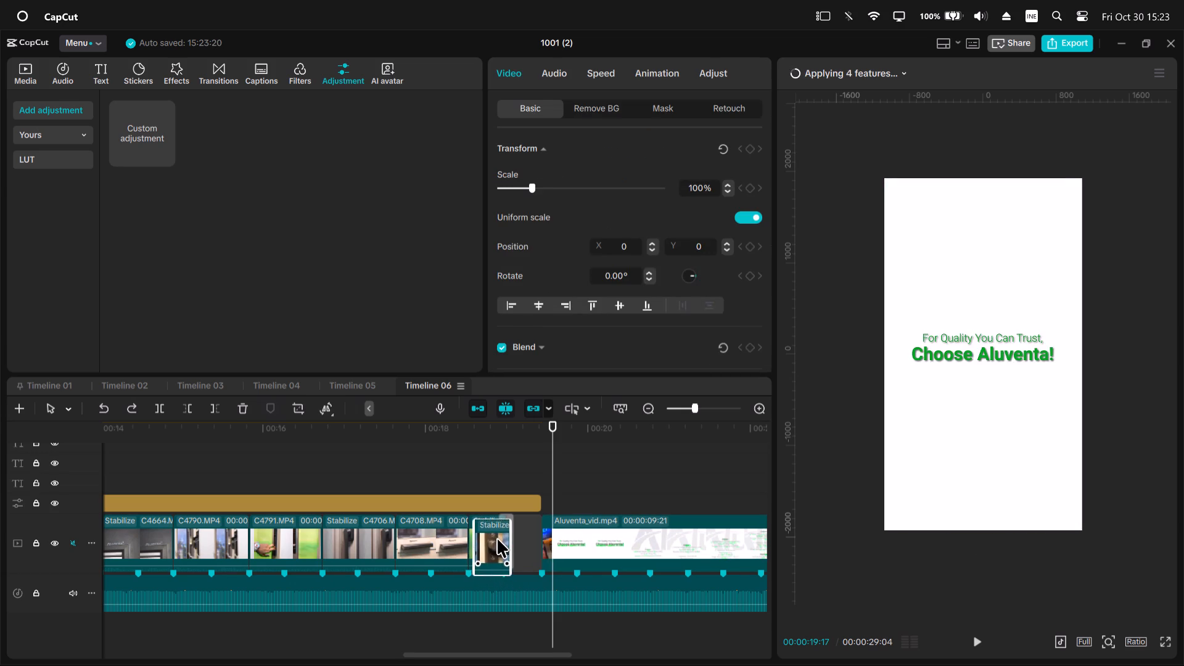
click(633, 426)
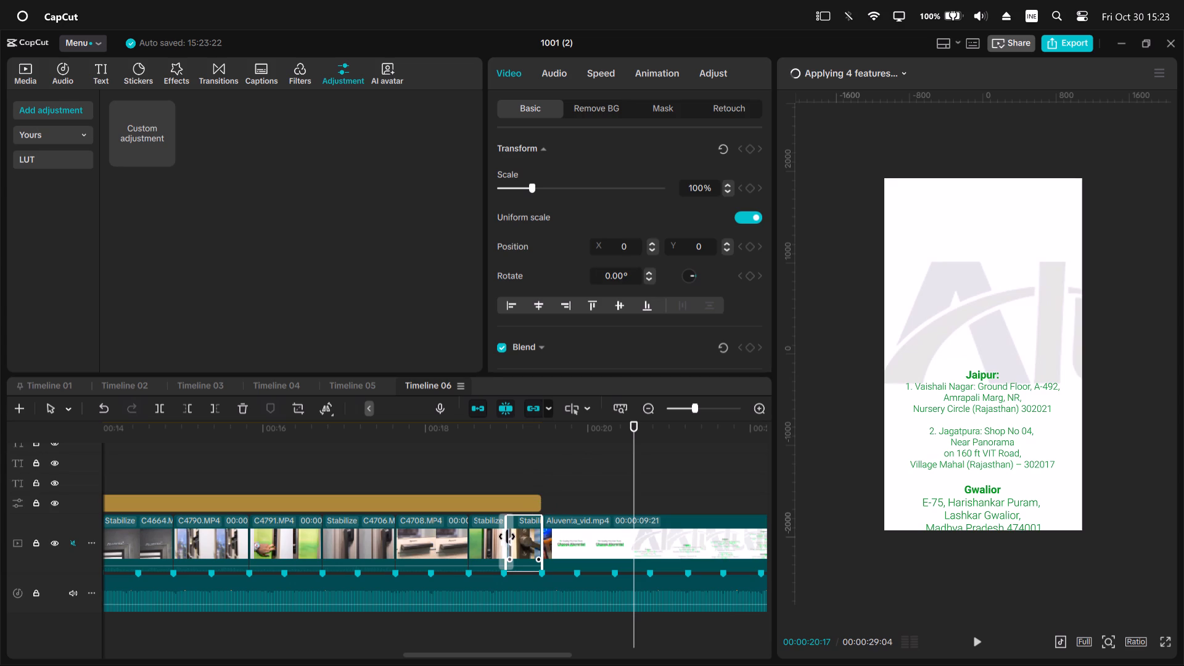
Delete the transition between the two swapped stabilized clips.
click(507, 536)
click(507, 536)
key(z)
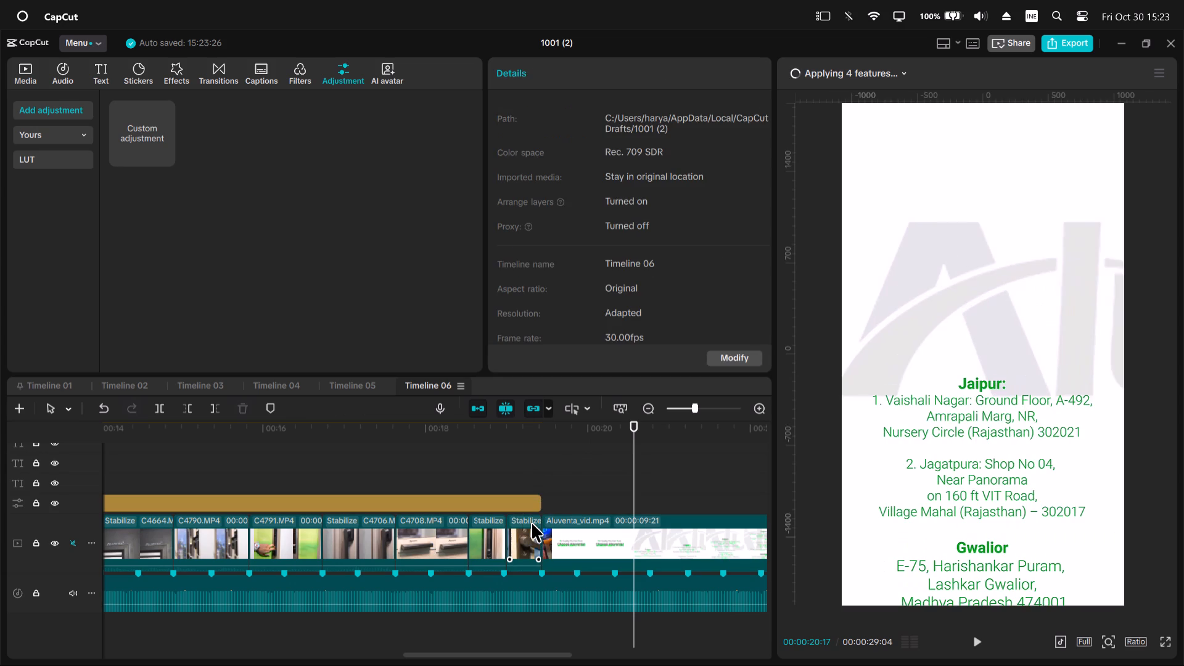
Trim the first swapped clip's end to the 00:18:29 beat marker and extend the lever-handle clip to the marker at about 00:19:13.
click(494, 536)
drag(508, 539, 501, 540)
click(536, 547)
click(538, 547)
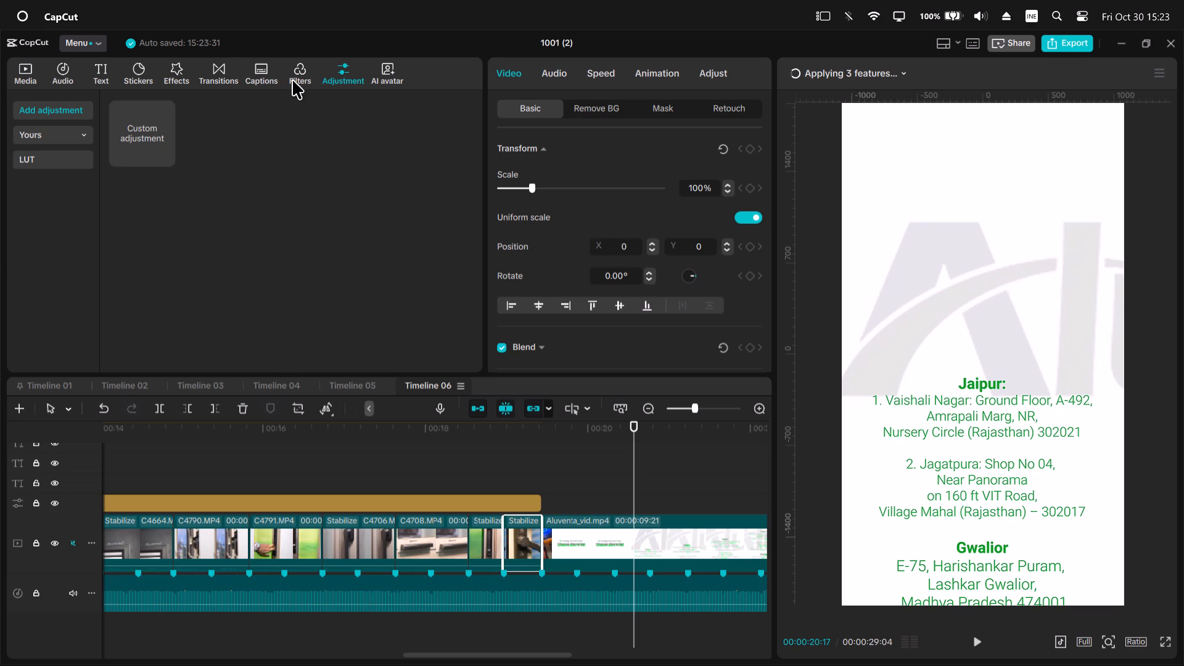
Add a White Flash transition between the lever-handle clip and the Aluventa_vid.mp4 outro.
click(215, 81)
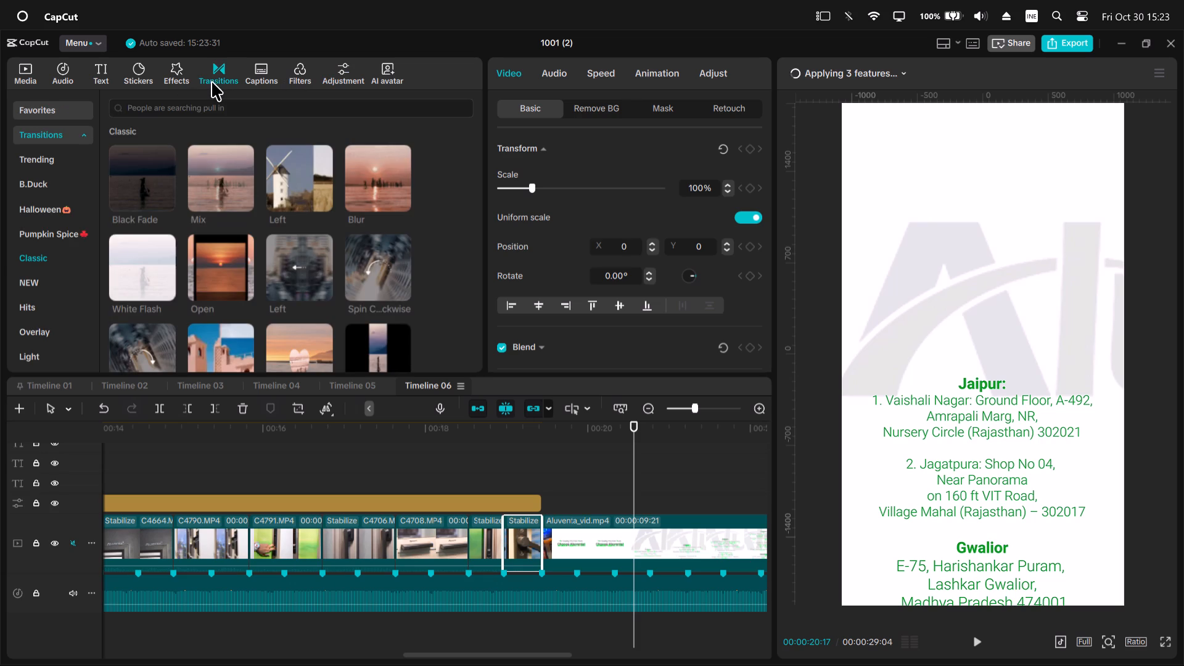
drag(144, 263, 527, 535)
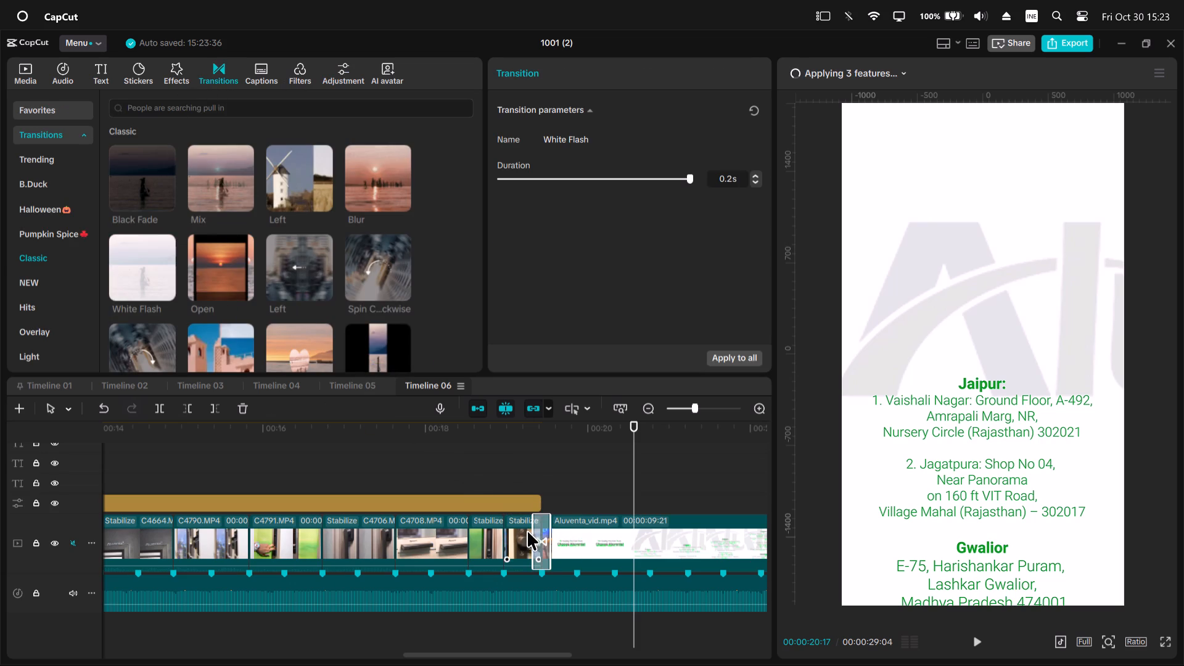
Align the end of the adjustment layer with the cut into the Aluventa_vid.mp4 outro.
click(516, 436)
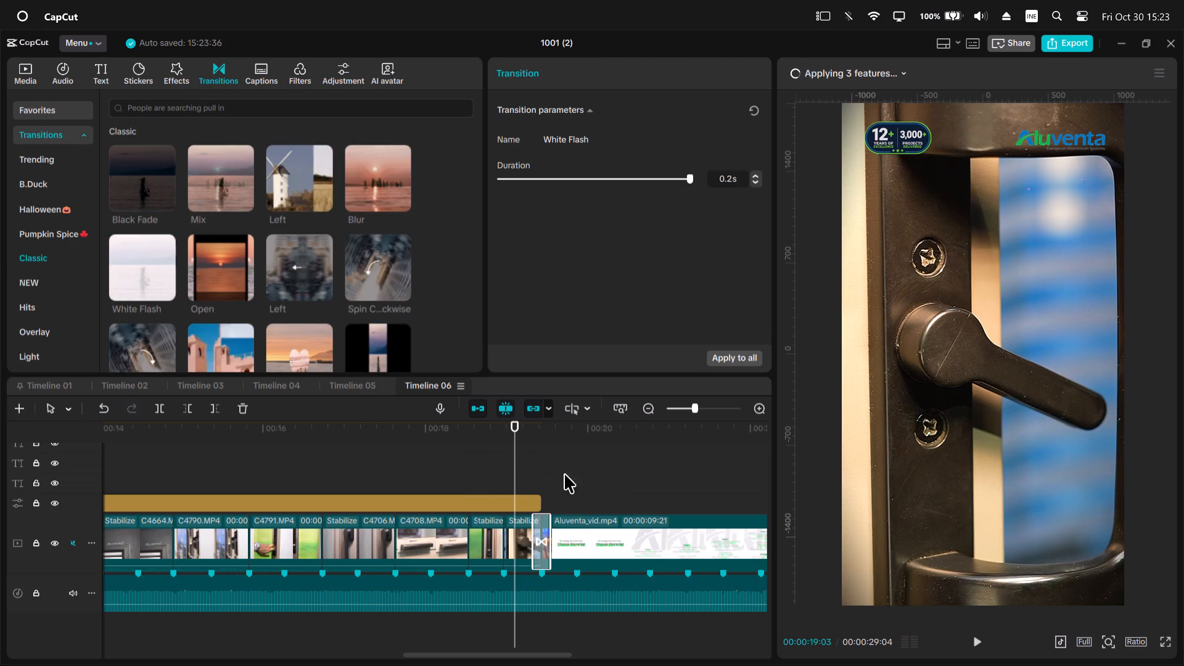
click(524, 495)
click(543, 507)
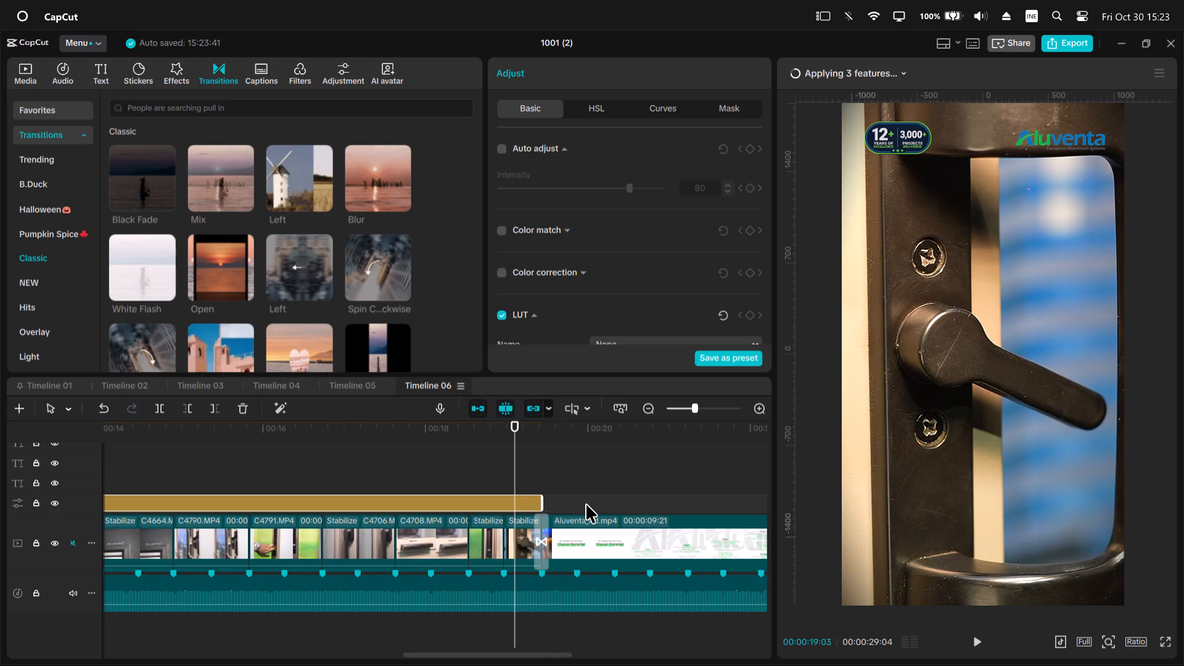
Set the timeline's out point at the end of the outro, 00:29:04.
ctrl+scroll(586, 504, down, 20)
ctrl+scroll(586, 504, down, 9)
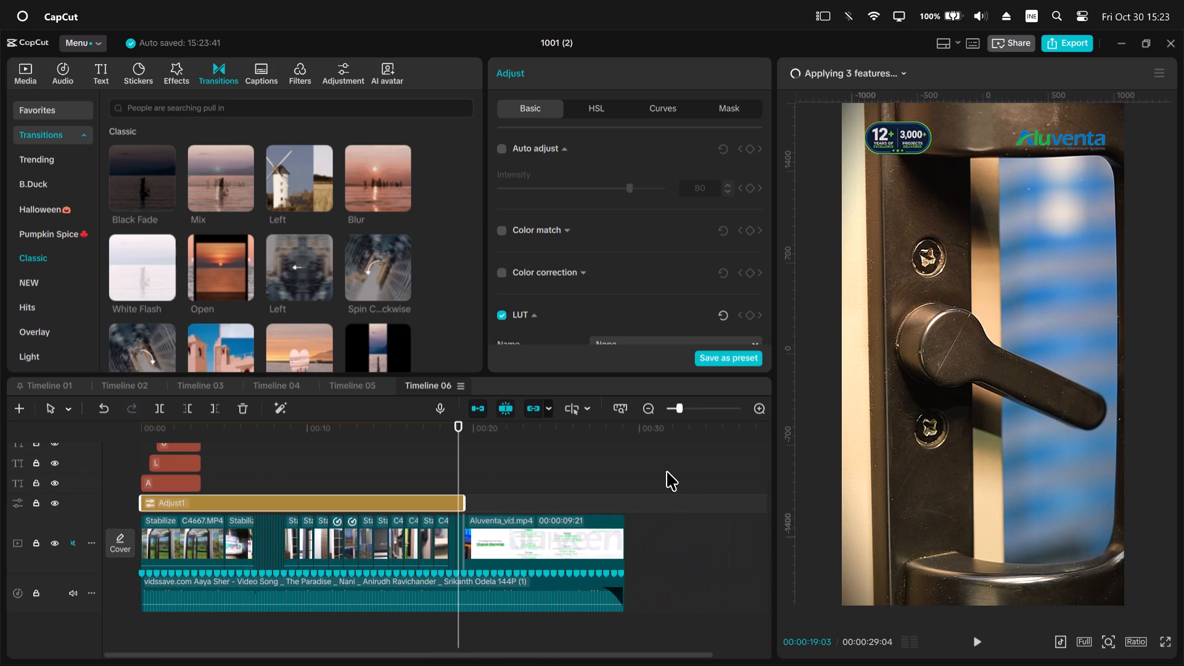
drag(617, 445, 624, 445)
drag(620, 435, 626, 436)
key(o)
scroll(628, 486, up, 17)
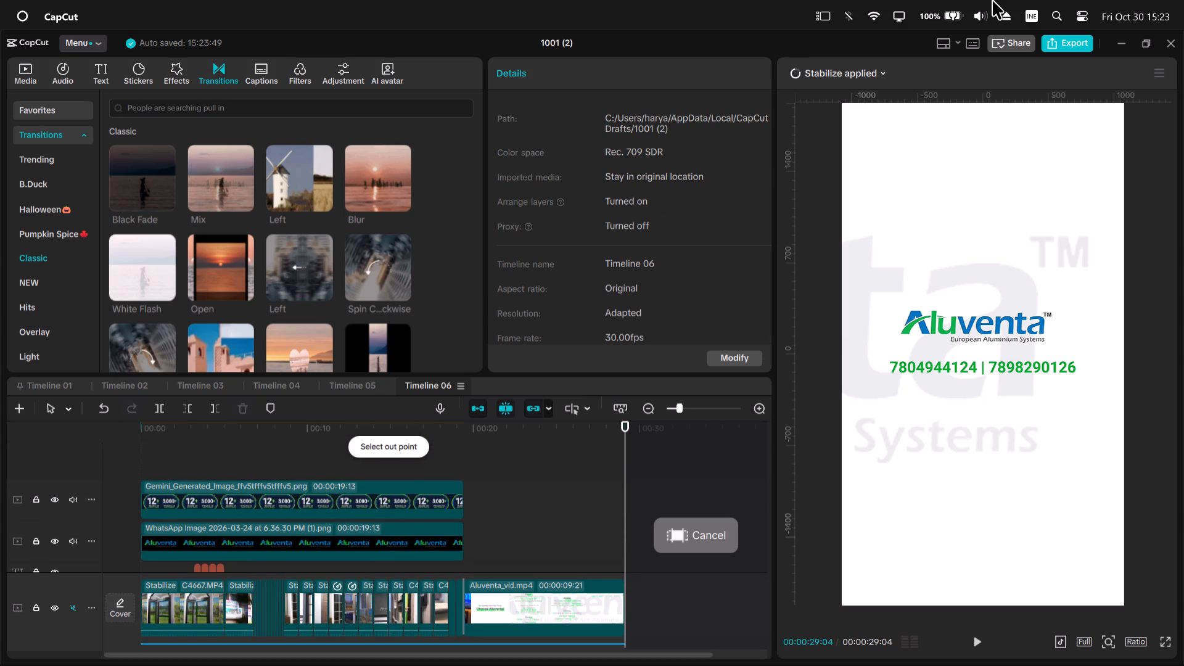
Review the export settings for Timeline 06 and close them without exporting.
click(1077, 42)
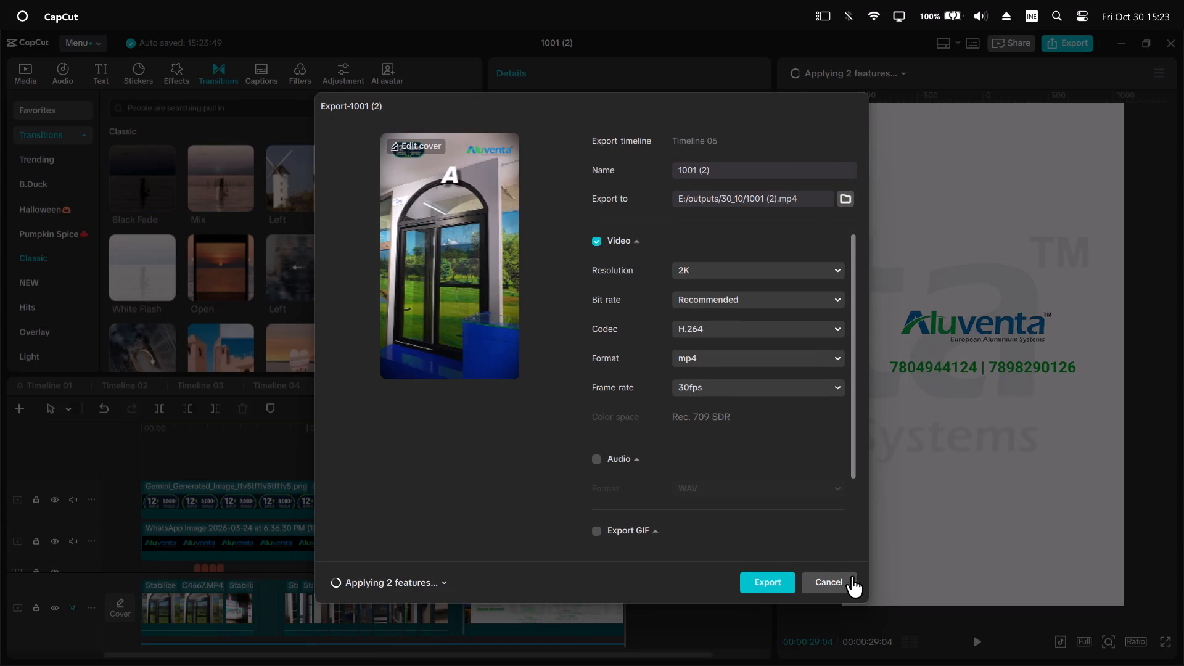
click(849, 585)
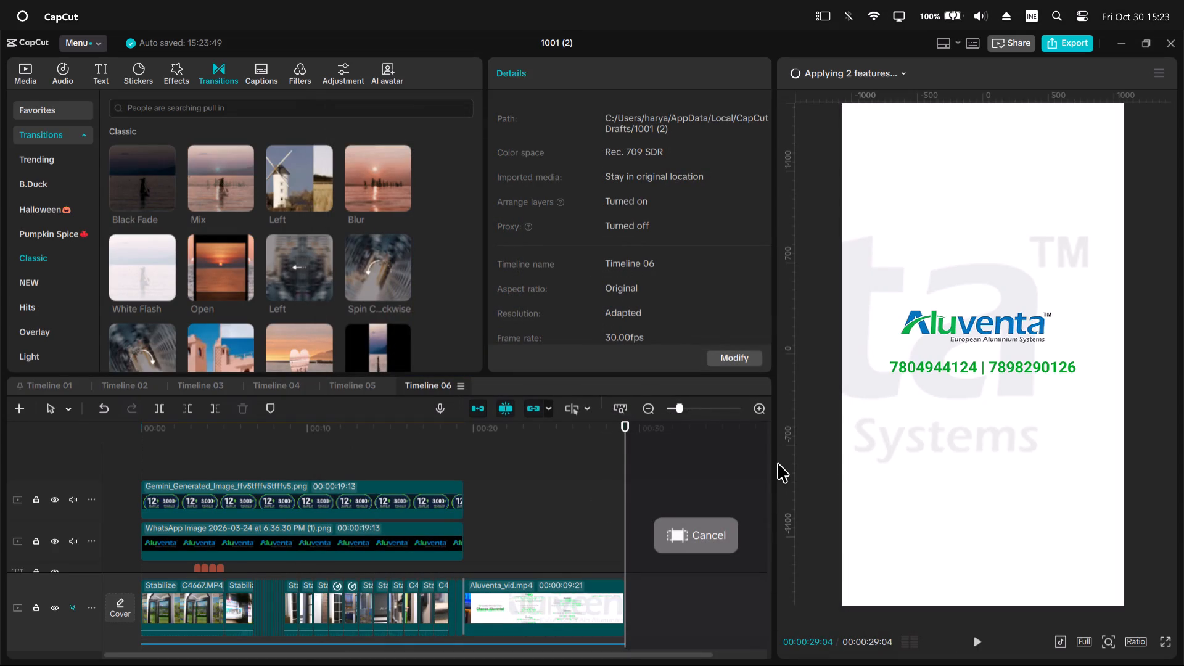
Open the project's imported media library.
click(25, 91)
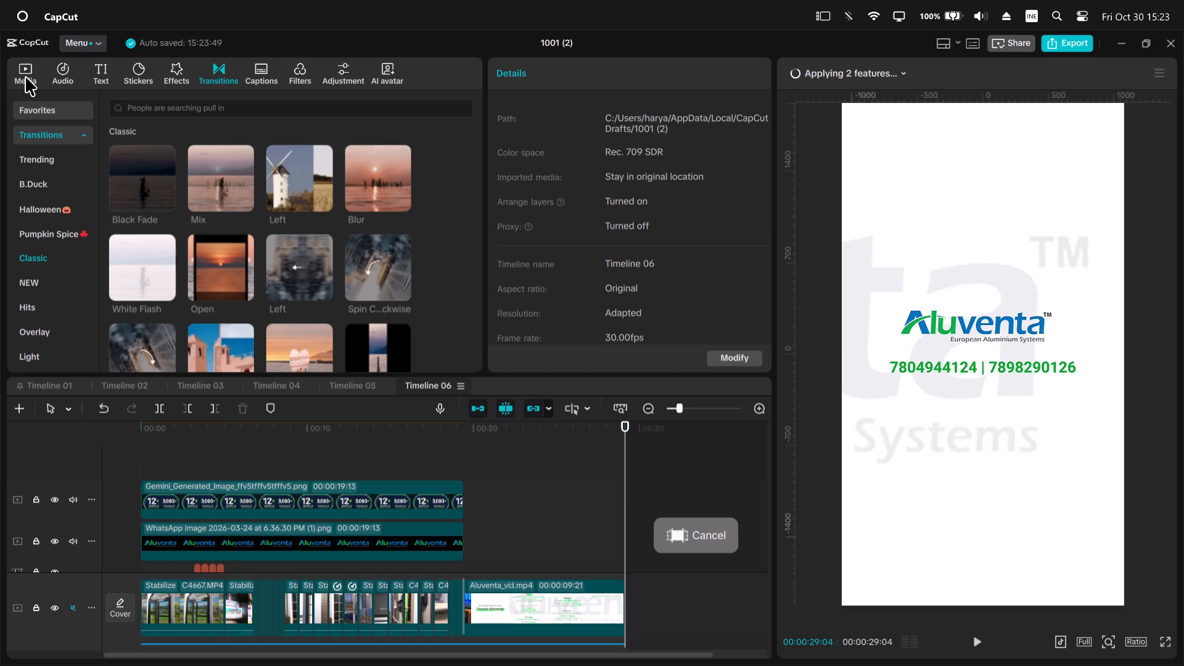
click(25, 76)
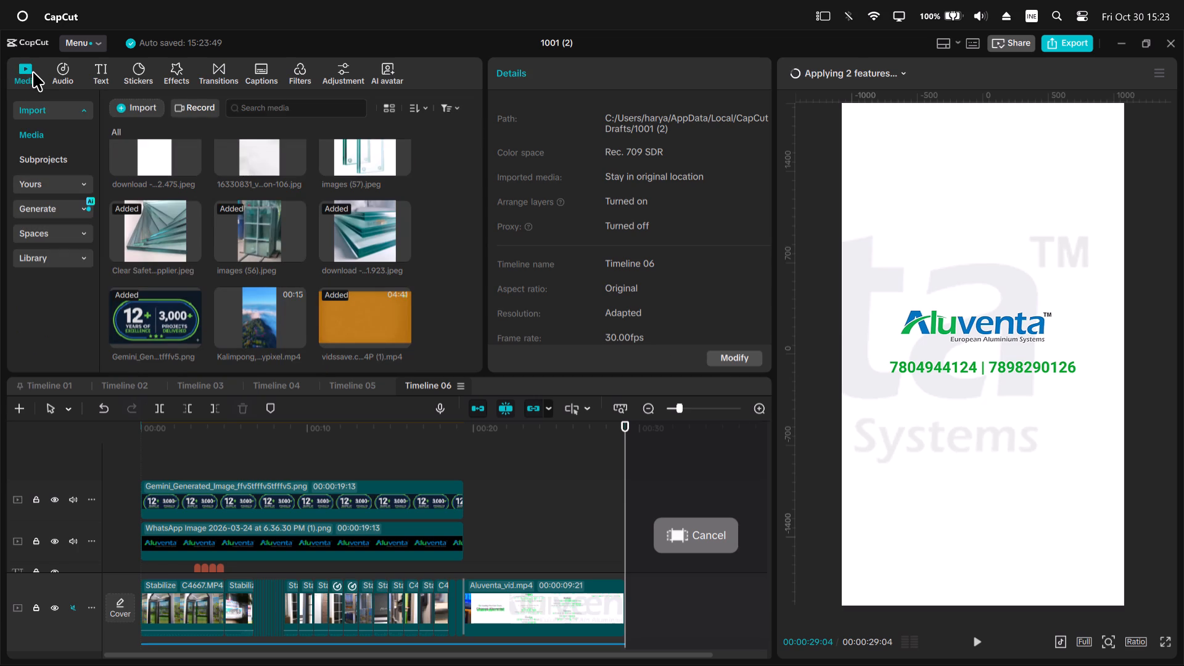
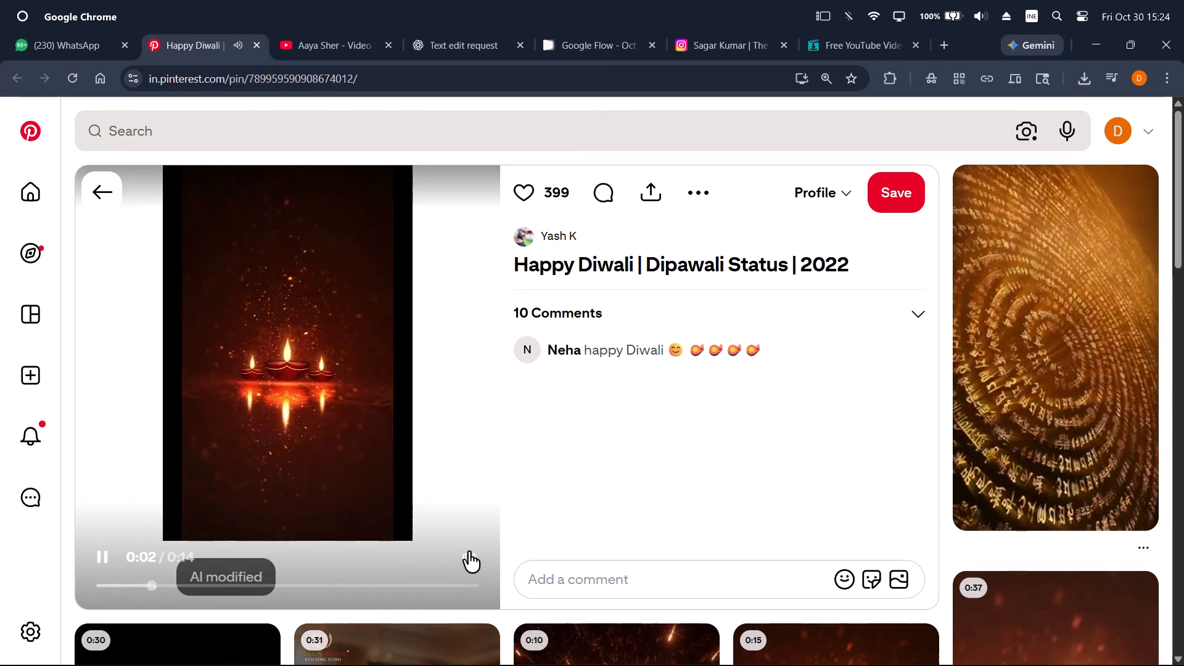
In Chrome, play and pause through the Pinterest video "Happy Diwali | Dipawali Status | 2022" to examine its text animation and greeting wording.
click(323, 352)
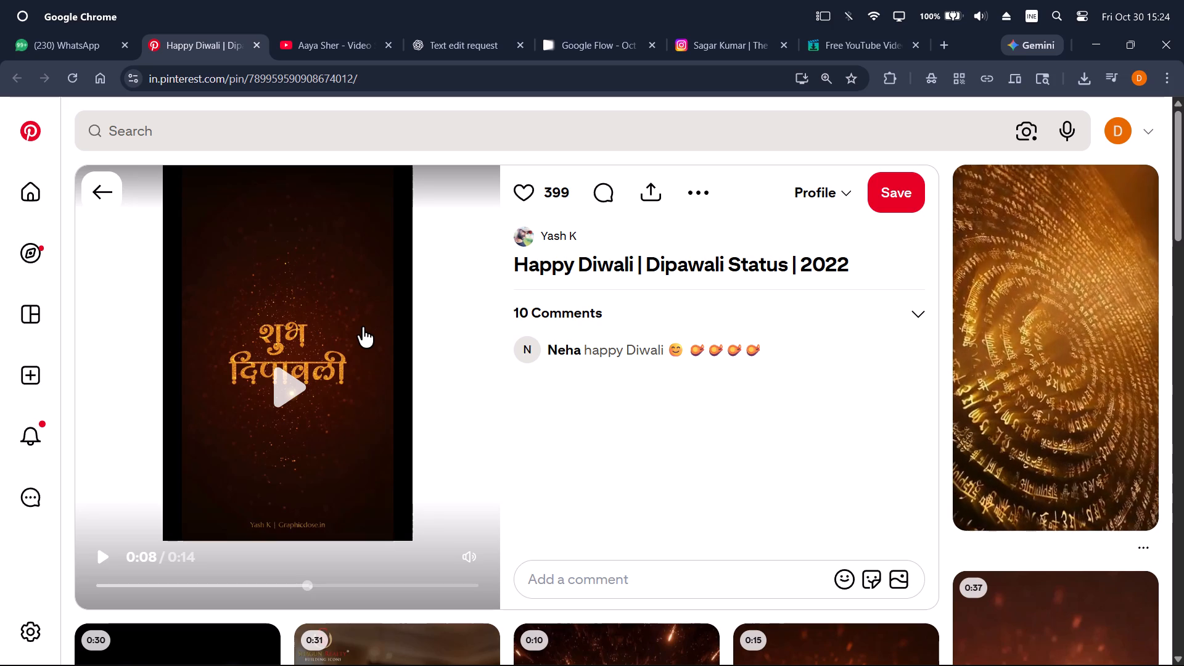
key(space)
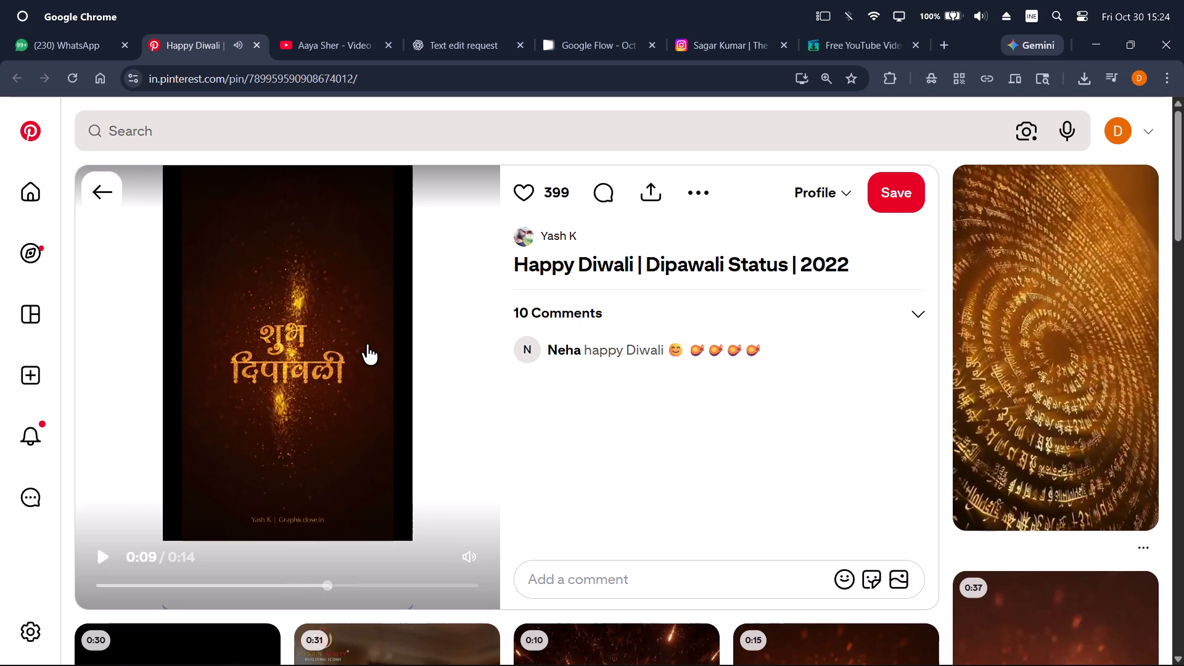
key(space)
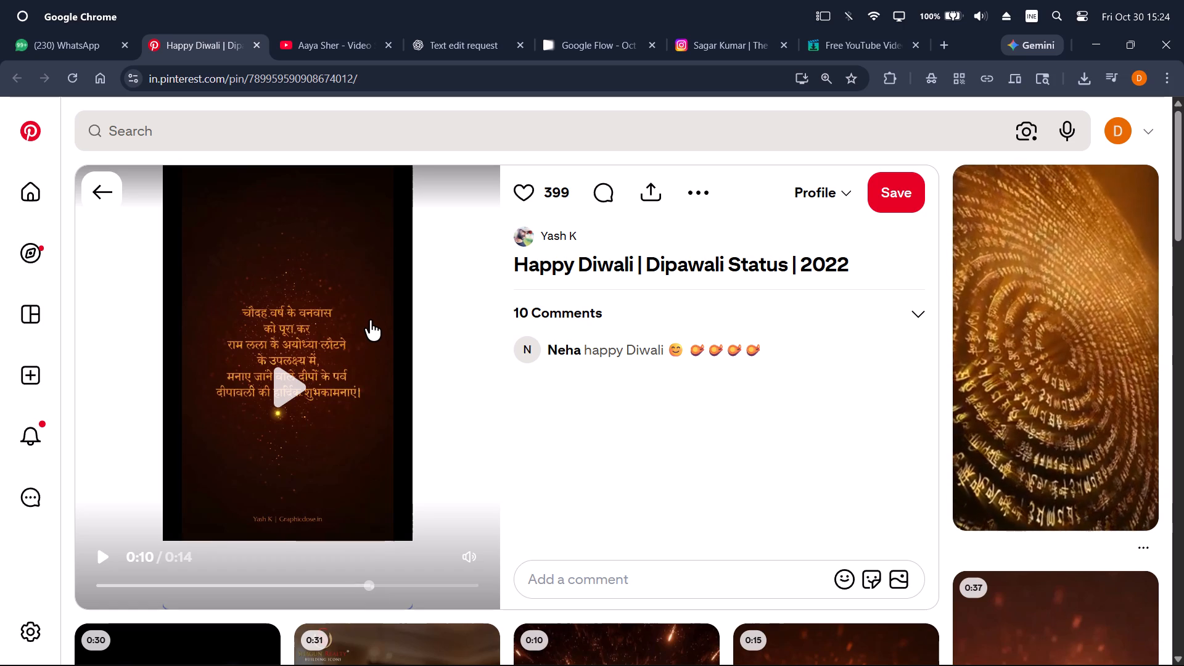
key(space)
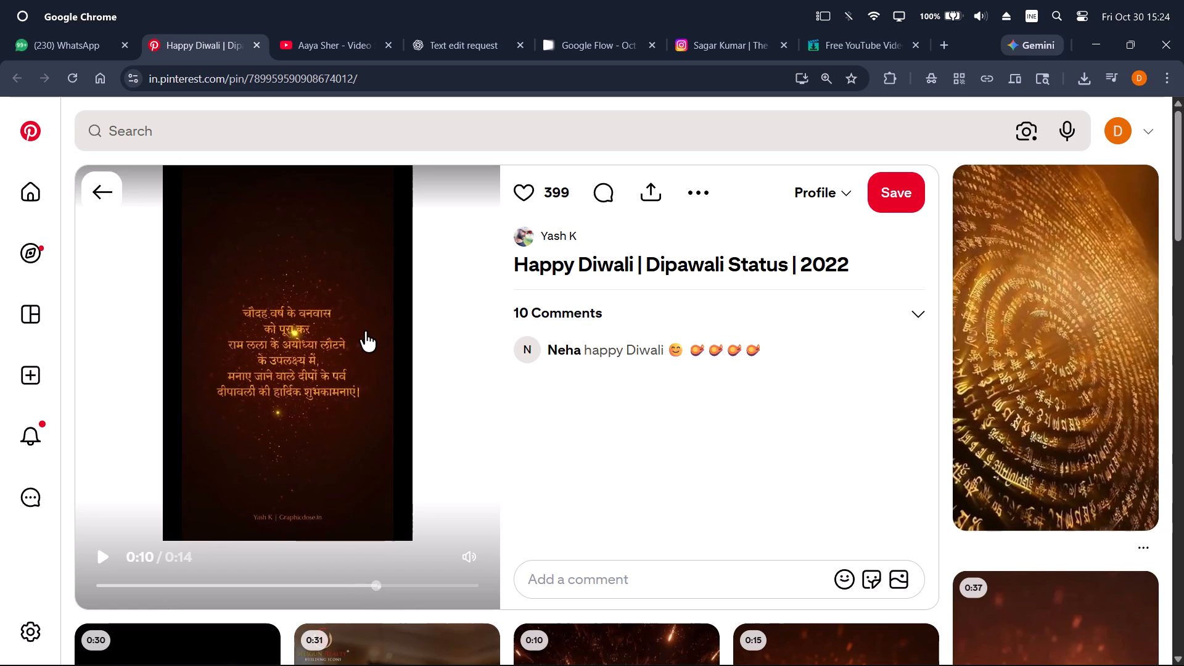
key(space)
key(space)
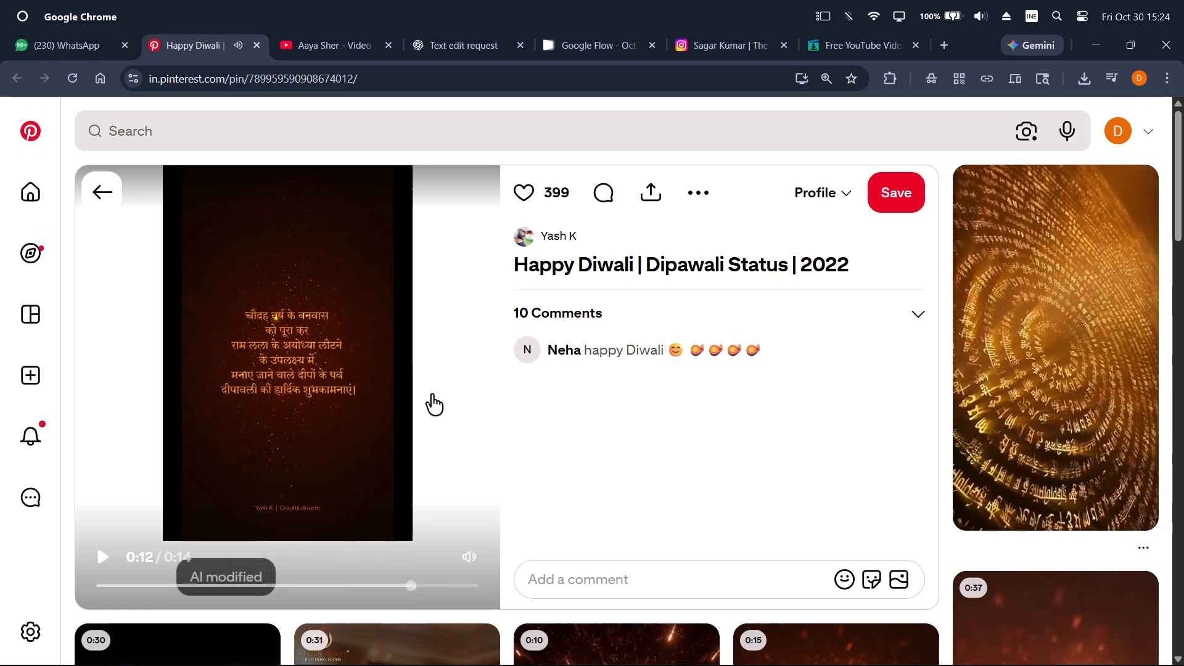
key(space)
key(space)
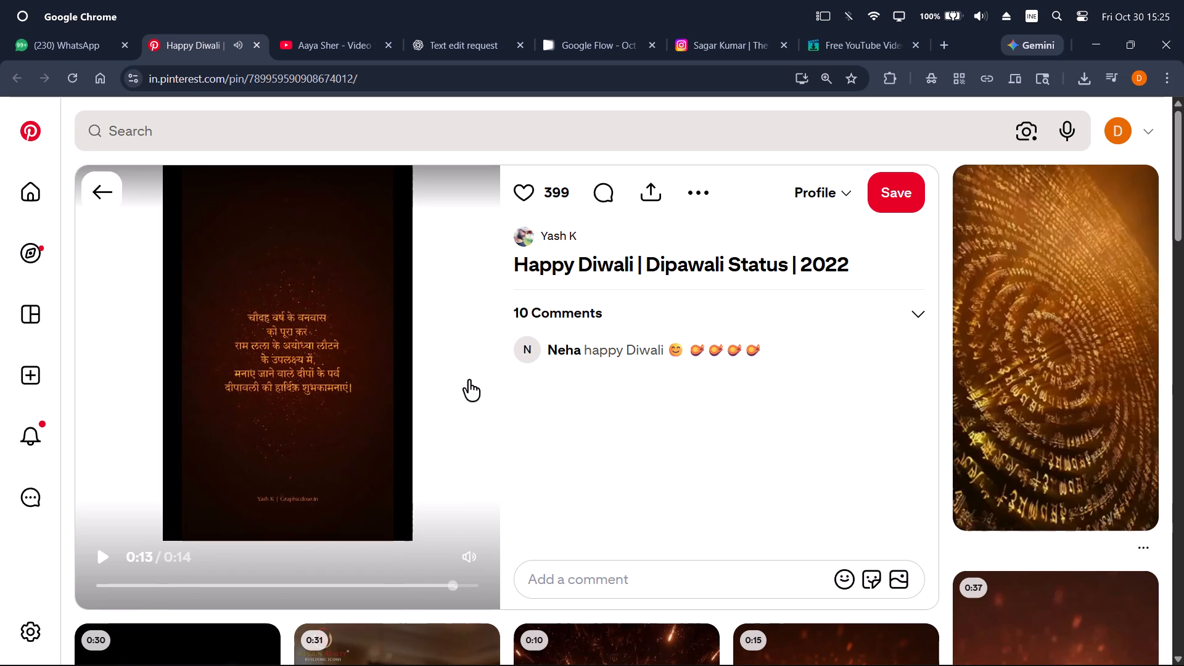
scroll(342, 440, down, 2)
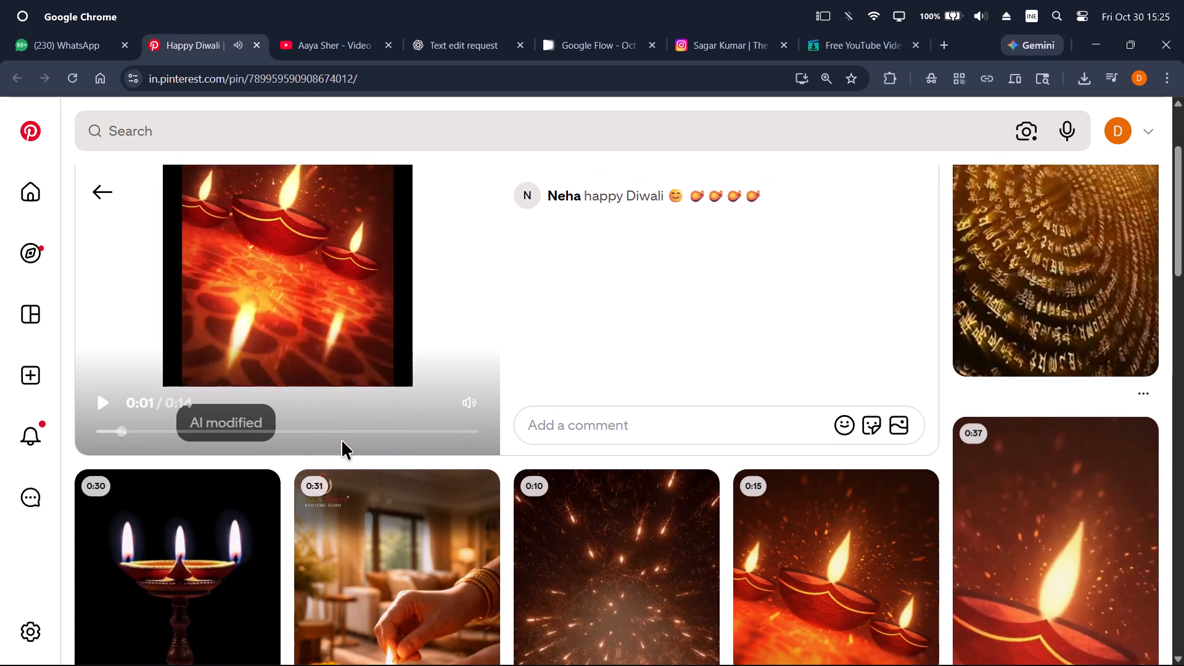
scroll(342, 440, up, 4)
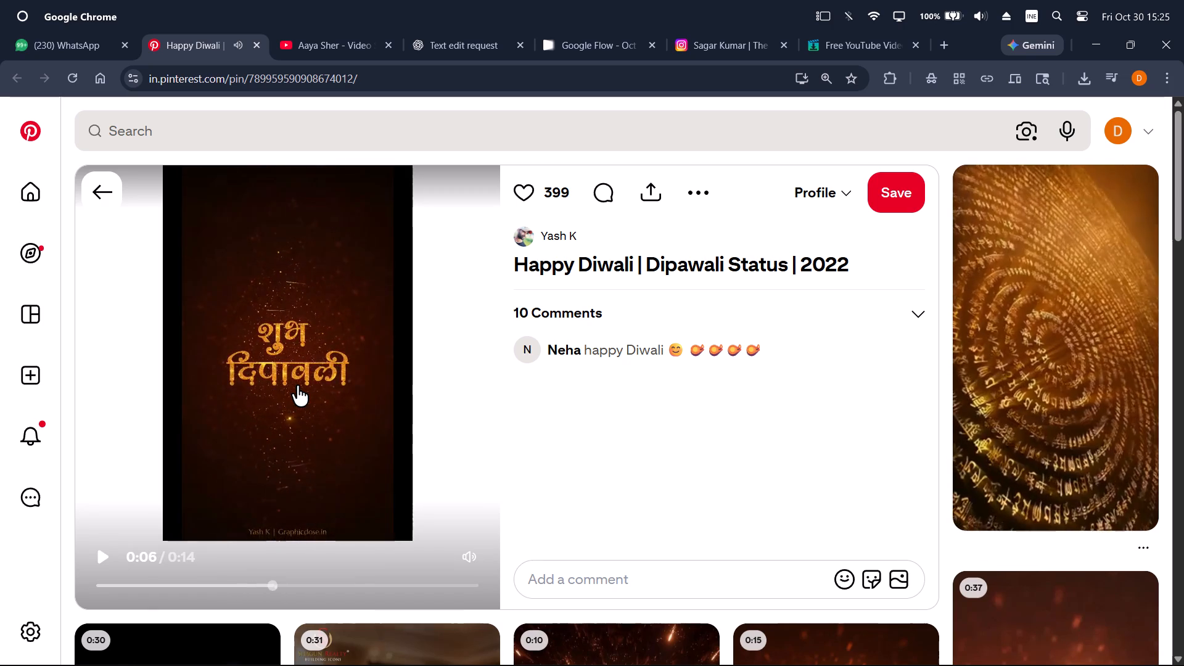
Look over the related Diwali videos below the Pinterest pin and go back from the pin's page.
click(297, 385)
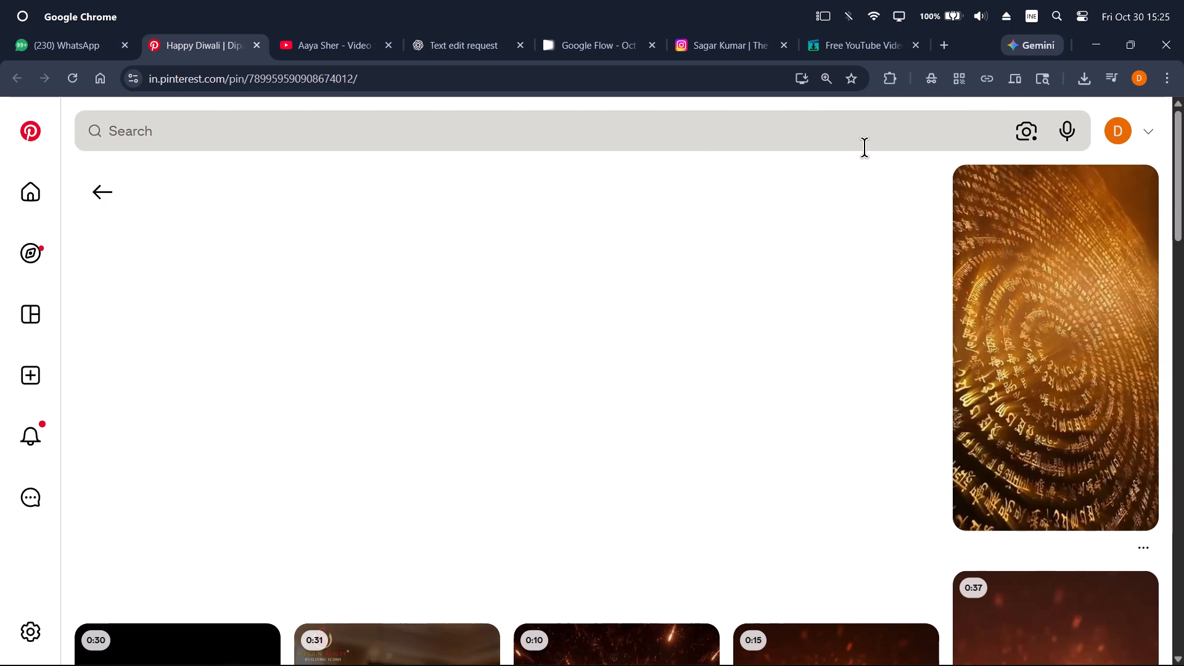
click(278, 409)
scroll(332, 441, up, 3)
scroll(591, 401, down, 4)
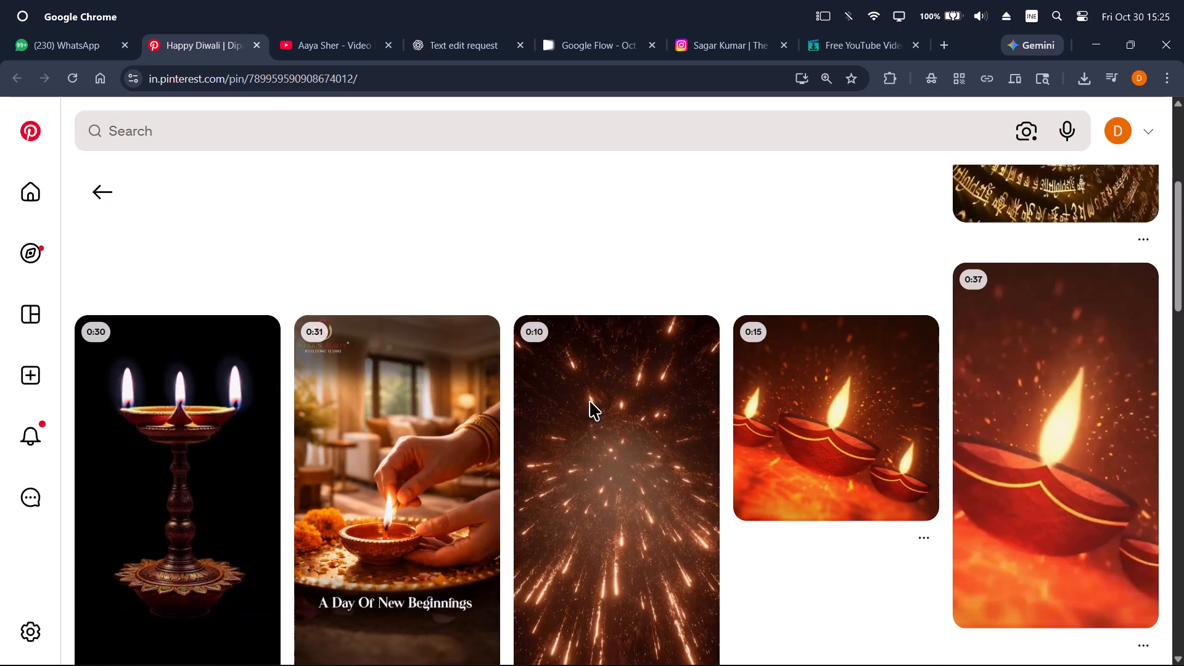
scroll(590, 401, down, 3)
scroll(590, 401, up, 15)
click(115, 189)
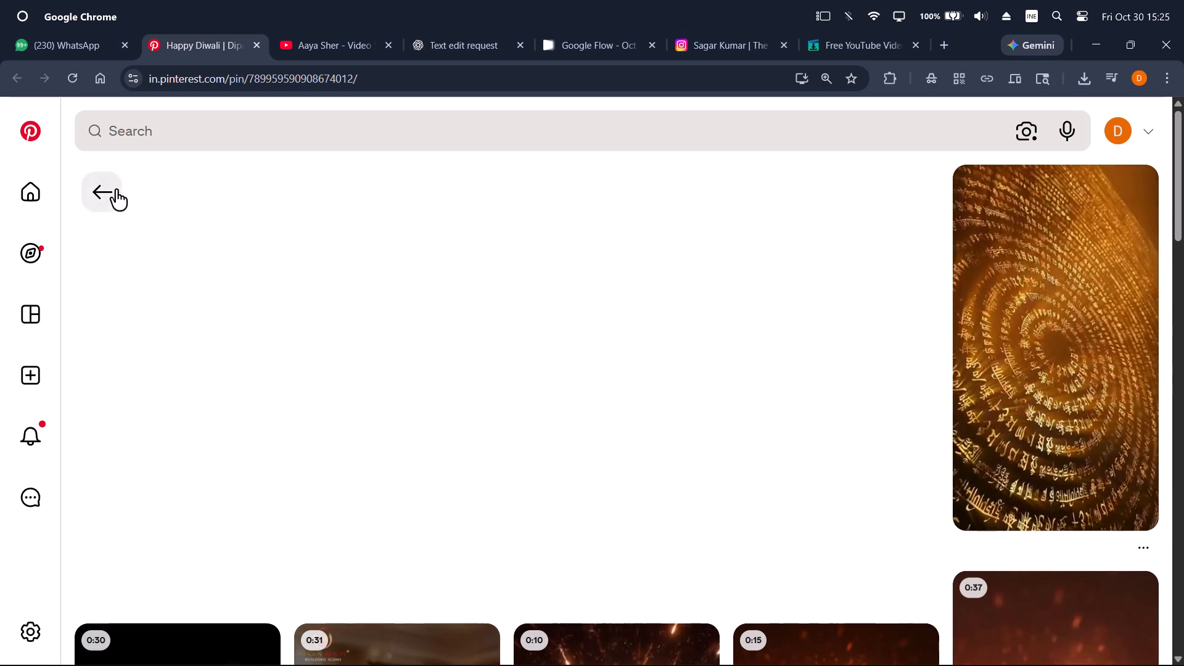
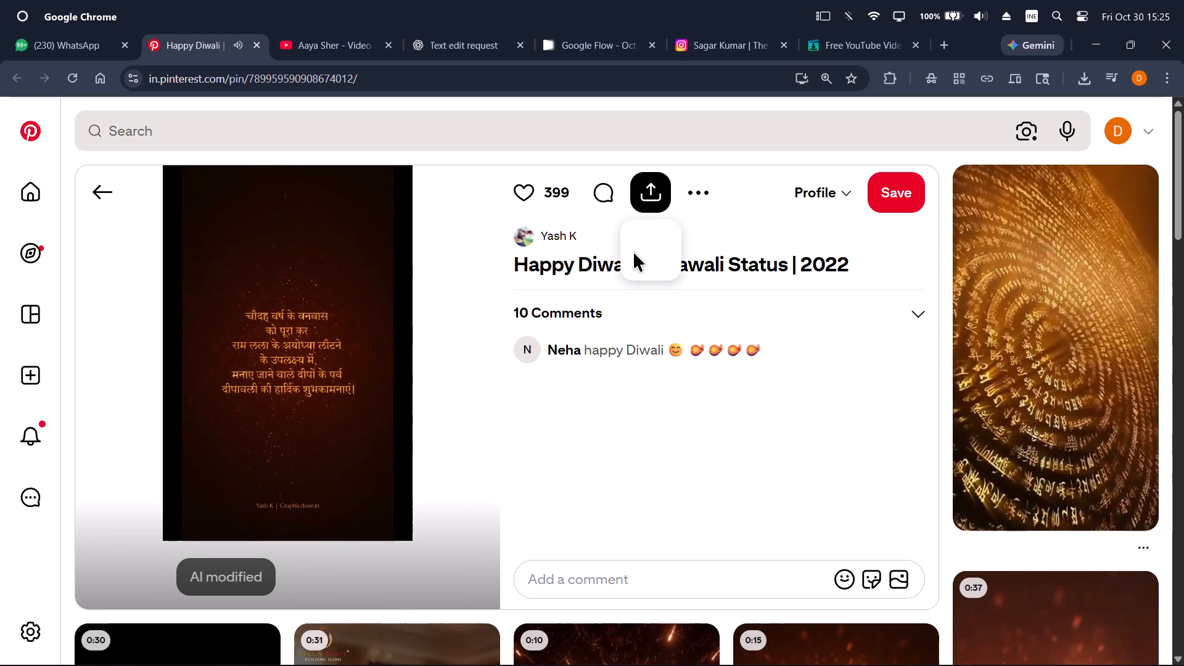
Copy the share link of the Pinterest video "Happy Diwali | Dipawali Status | 2022" and pause its playback.
click(517, 296)
click(348, 417)
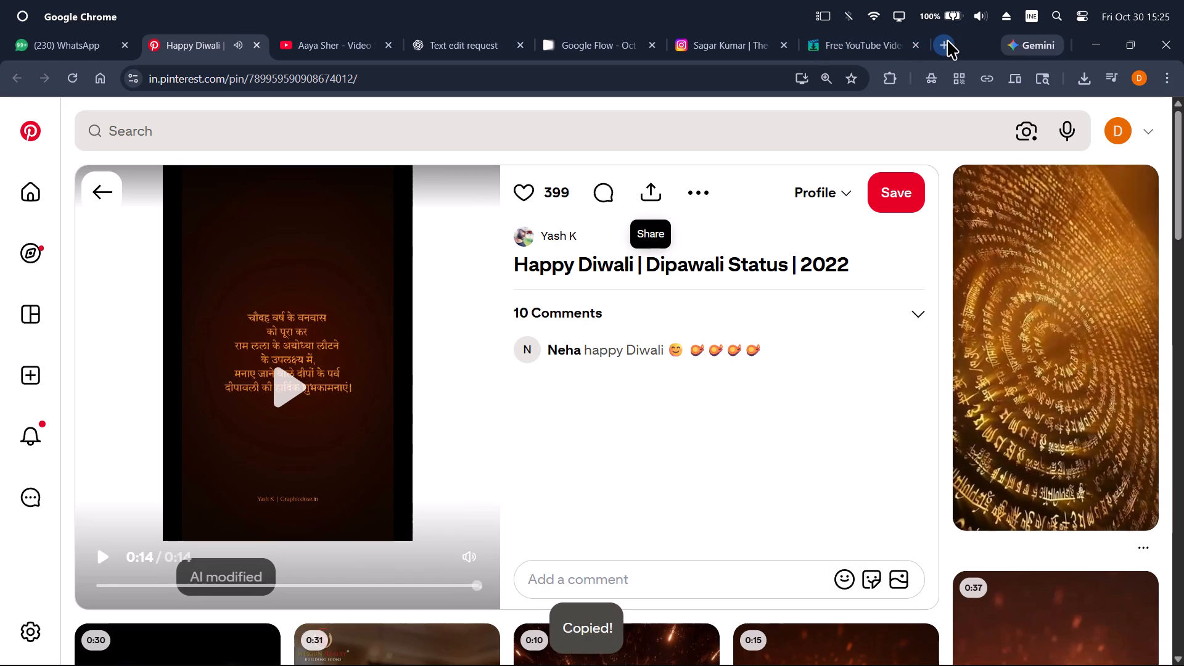
On the vidssave.com downloader page, clear the previous YouTube link and activate the empty video link field.
click(871, 55)
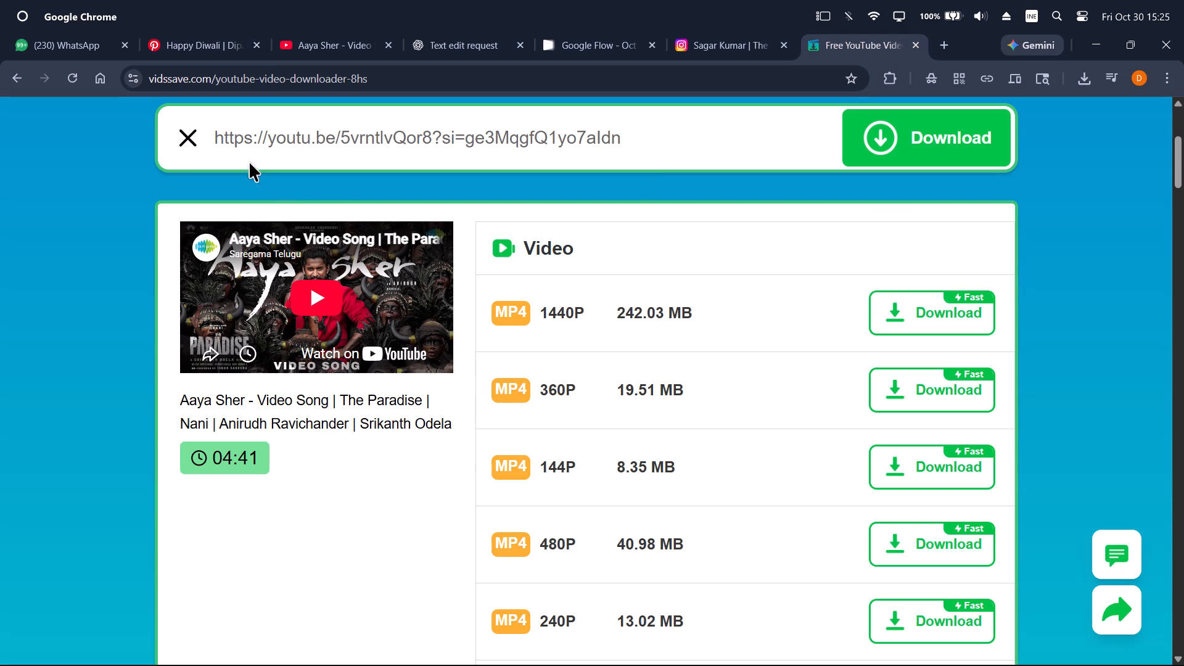
click(189, 139)
click(239, 144)
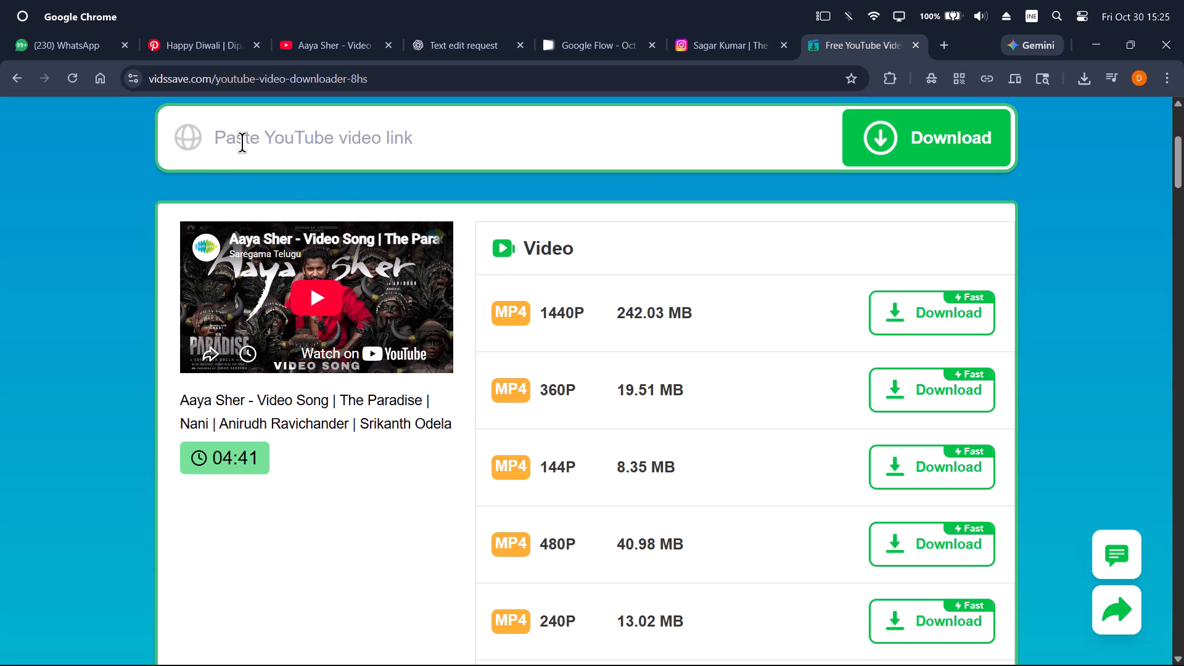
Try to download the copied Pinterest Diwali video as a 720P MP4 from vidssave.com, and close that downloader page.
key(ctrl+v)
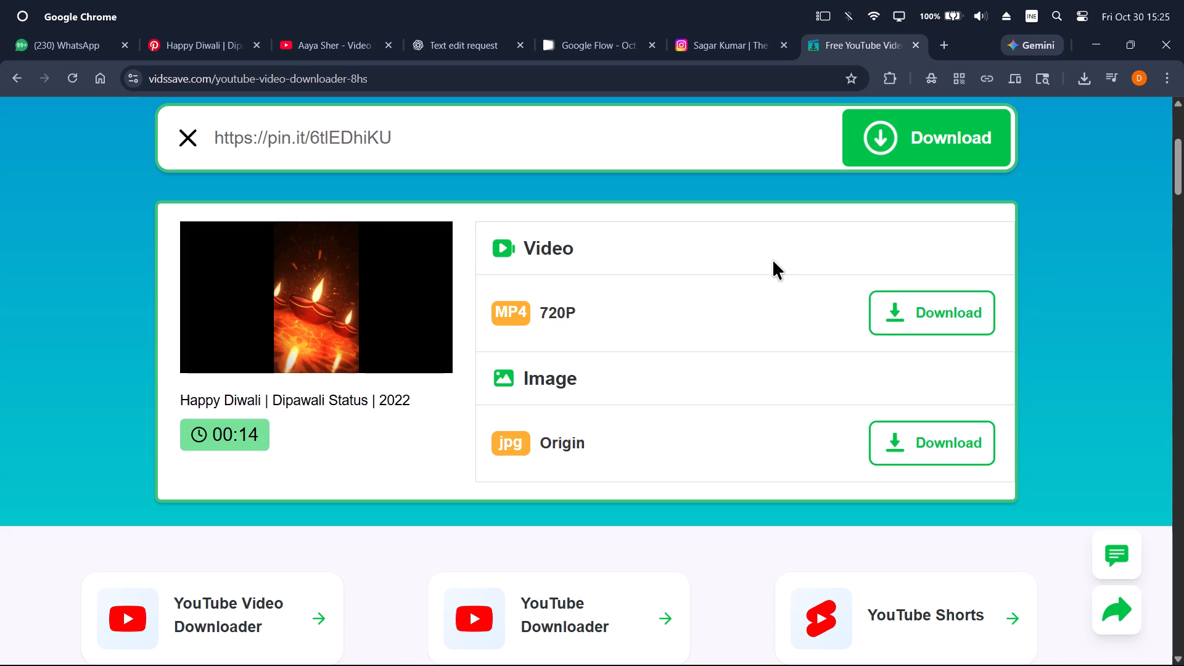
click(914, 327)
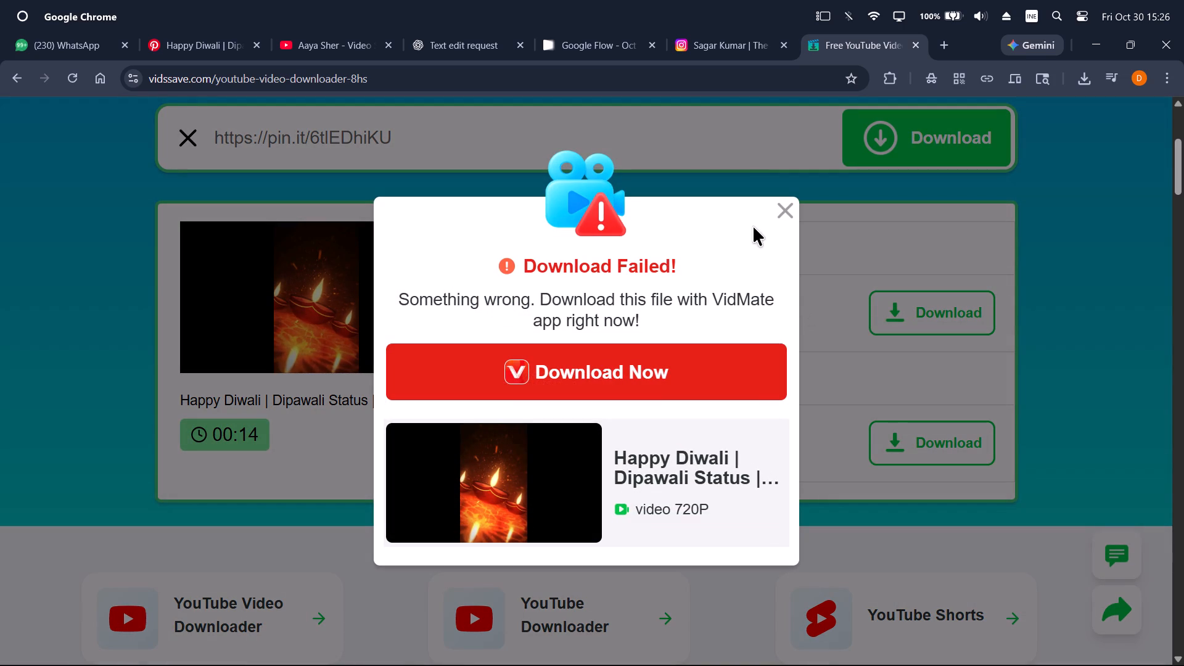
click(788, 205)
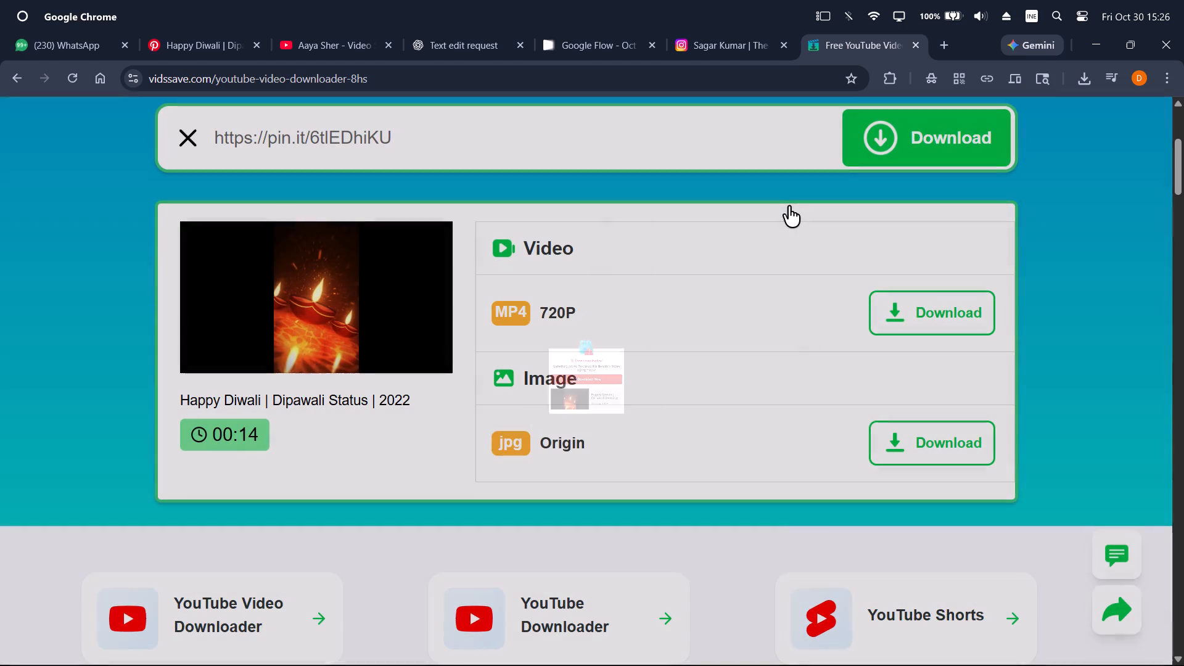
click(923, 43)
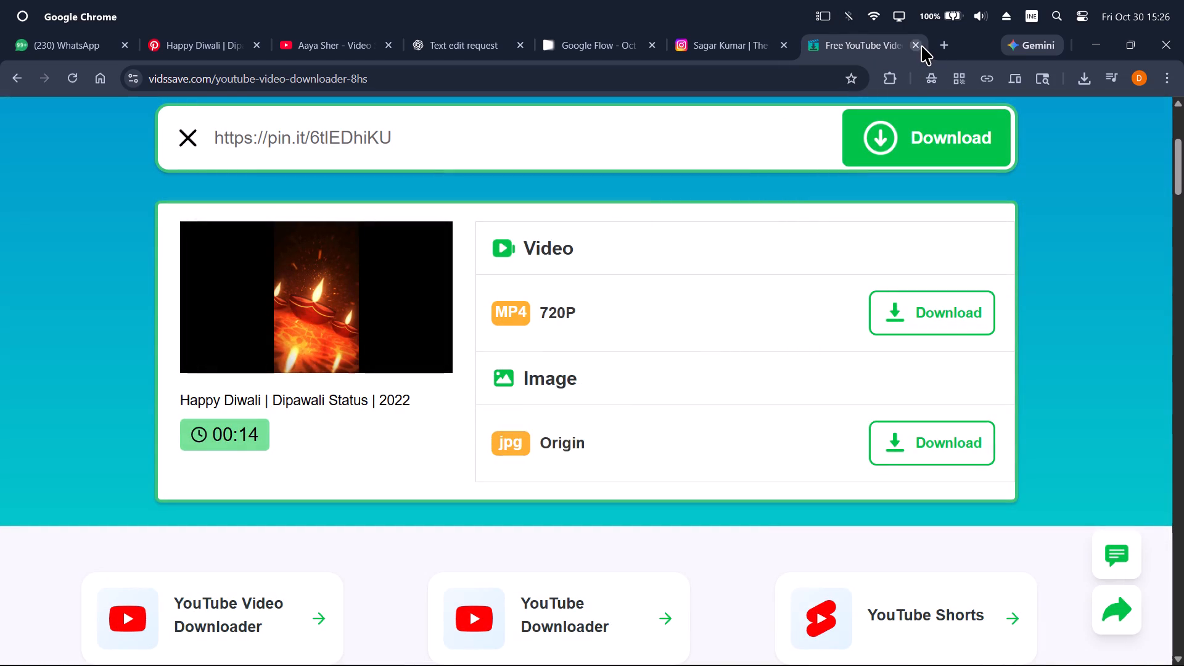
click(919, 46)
Search Google for "pinterest video download" in a new tab and open the KlickPin Pinterest Video Downloader site.
click(943, 47)
click(721, 73)
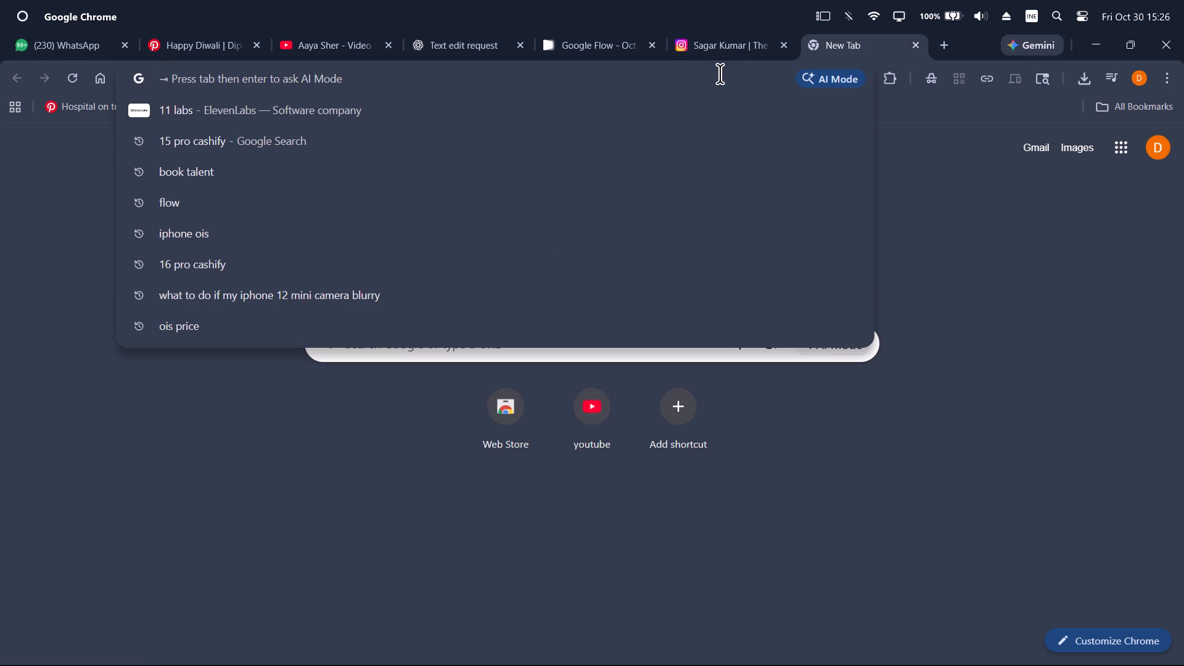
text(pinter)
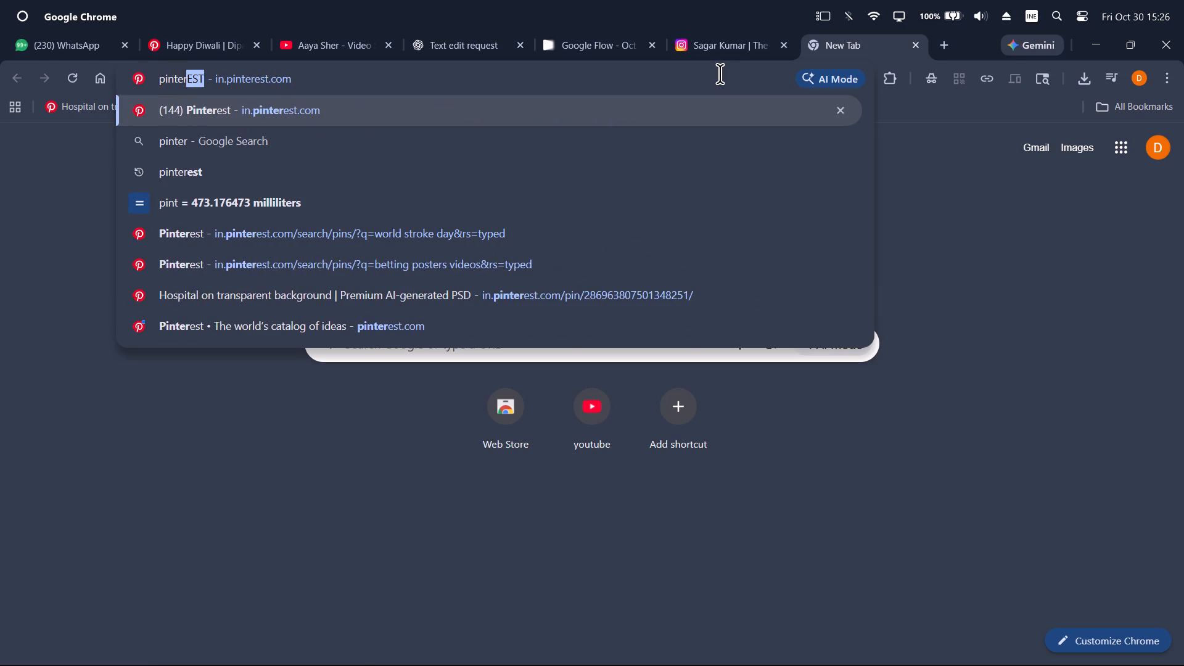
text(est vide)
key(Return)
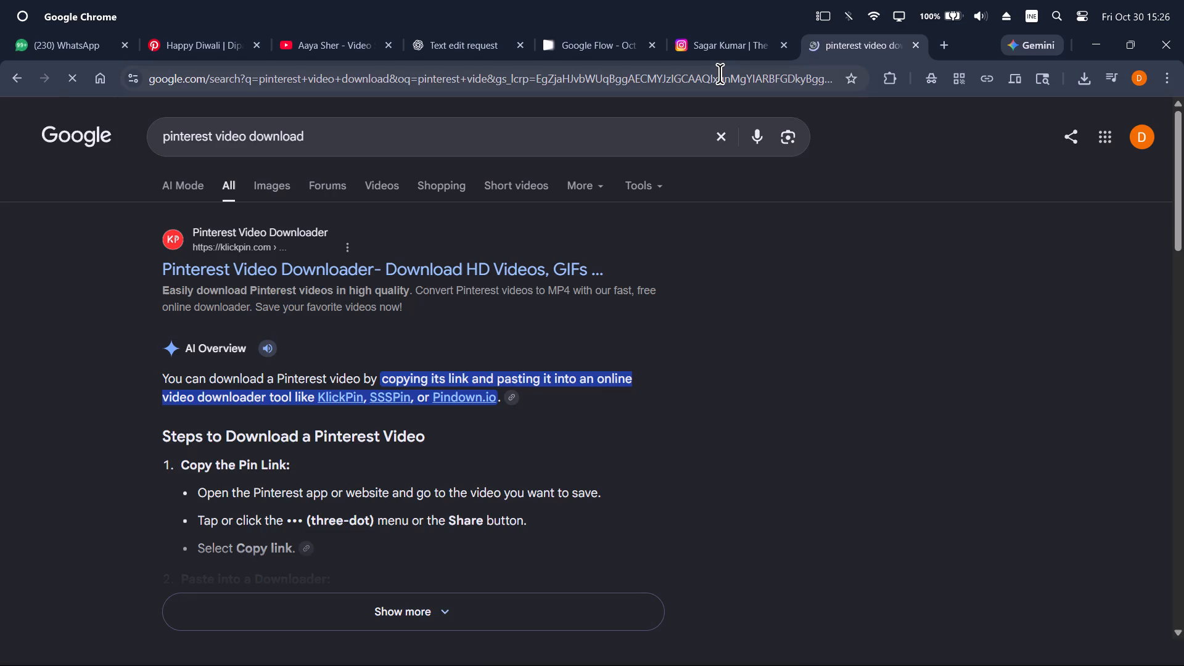
click(360, 279)
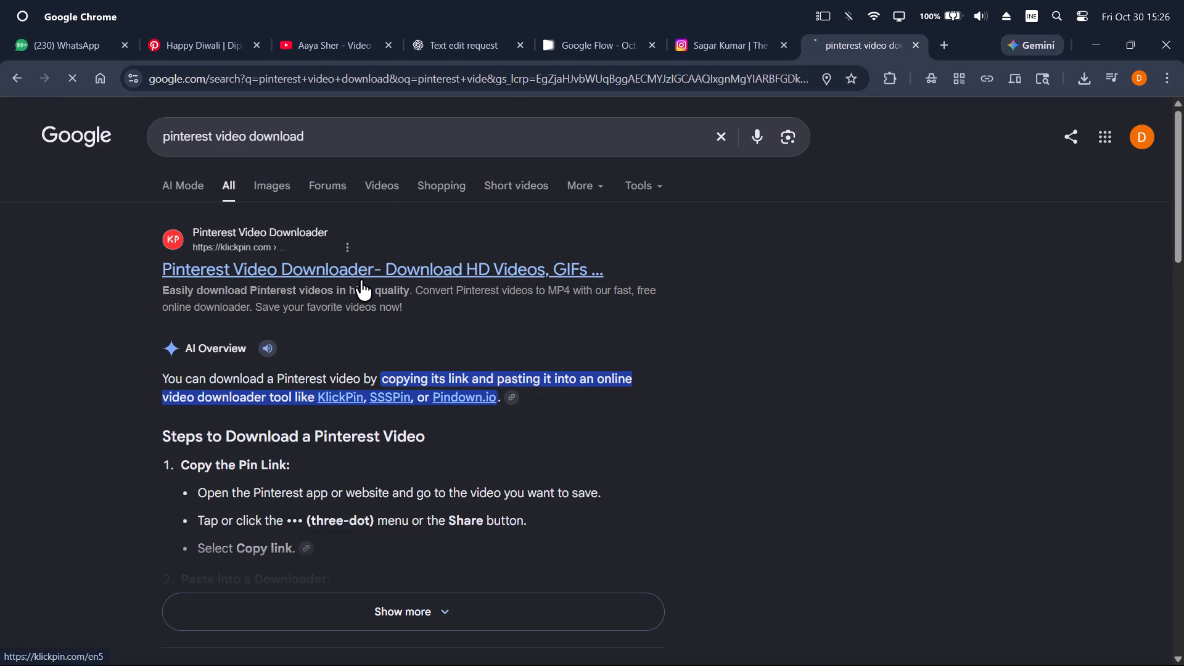
ctrl+click(398, 322)
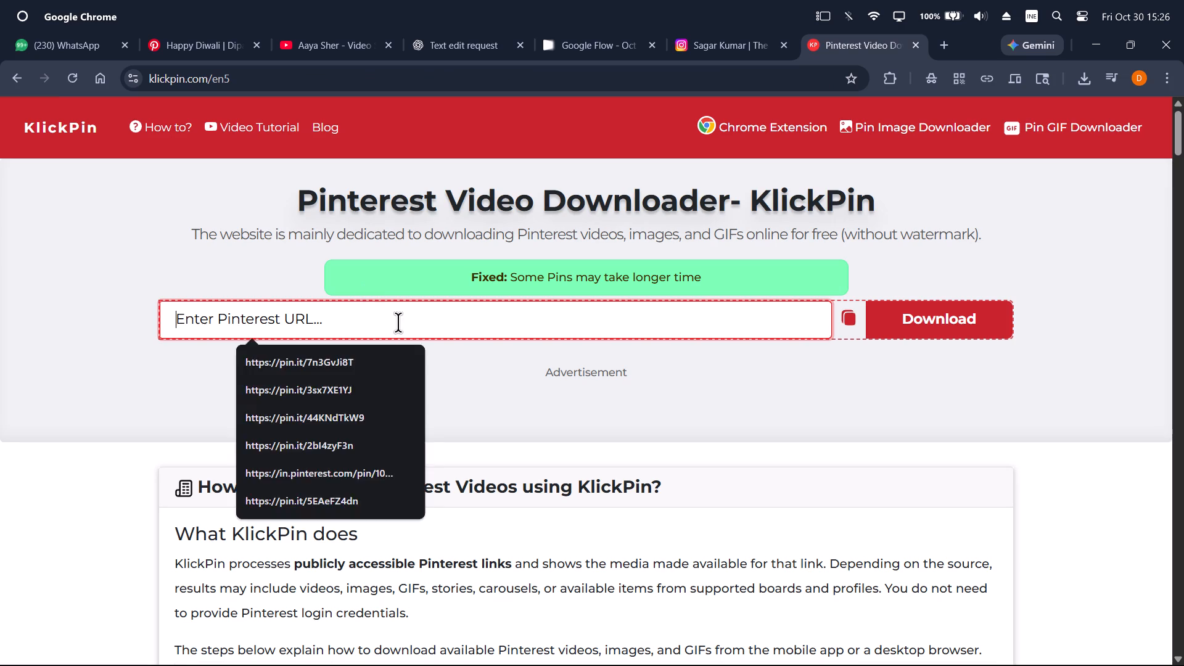
key(ctrl+v)
click(889, 333)
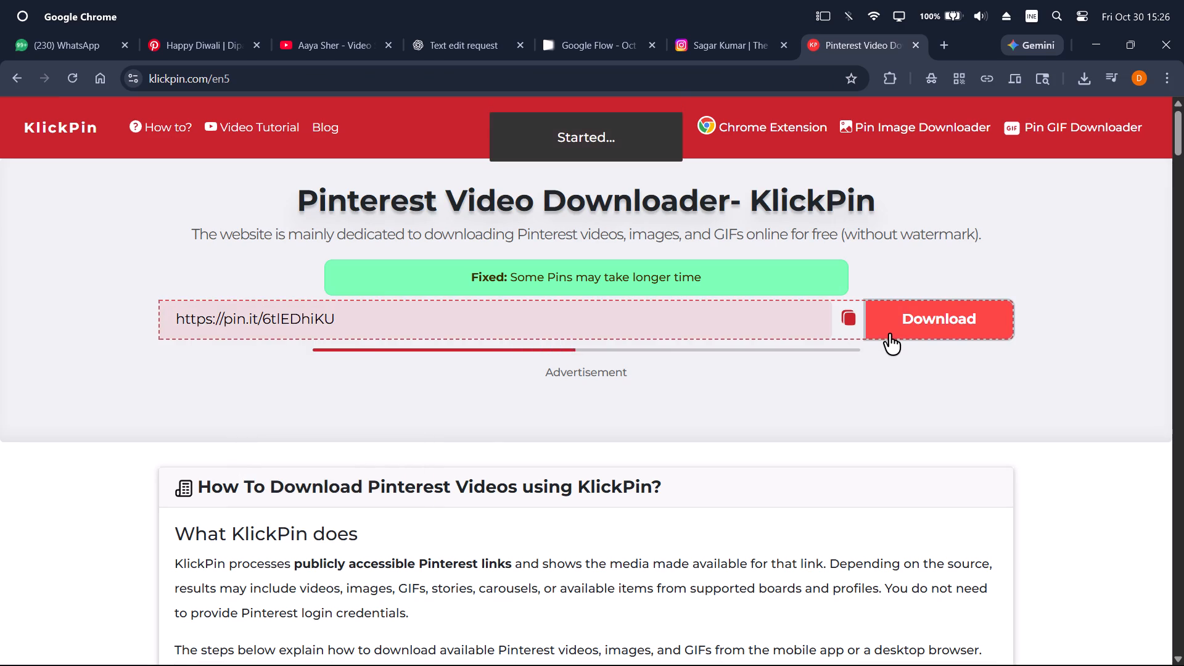